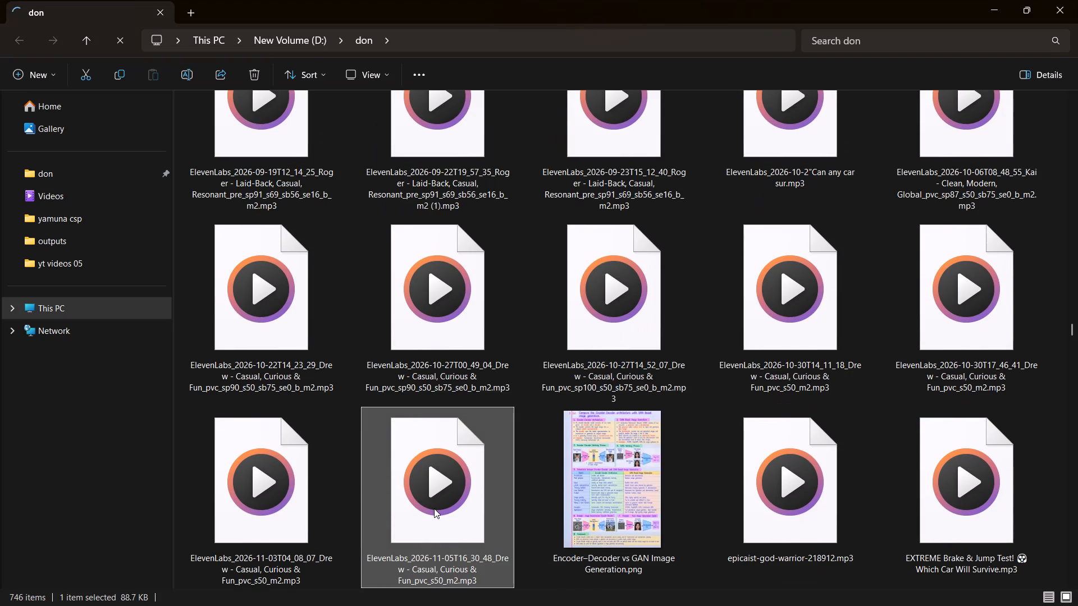
{"action": "key", "text": "ctrl+v"}
{"action": "key", "text": "Return"}
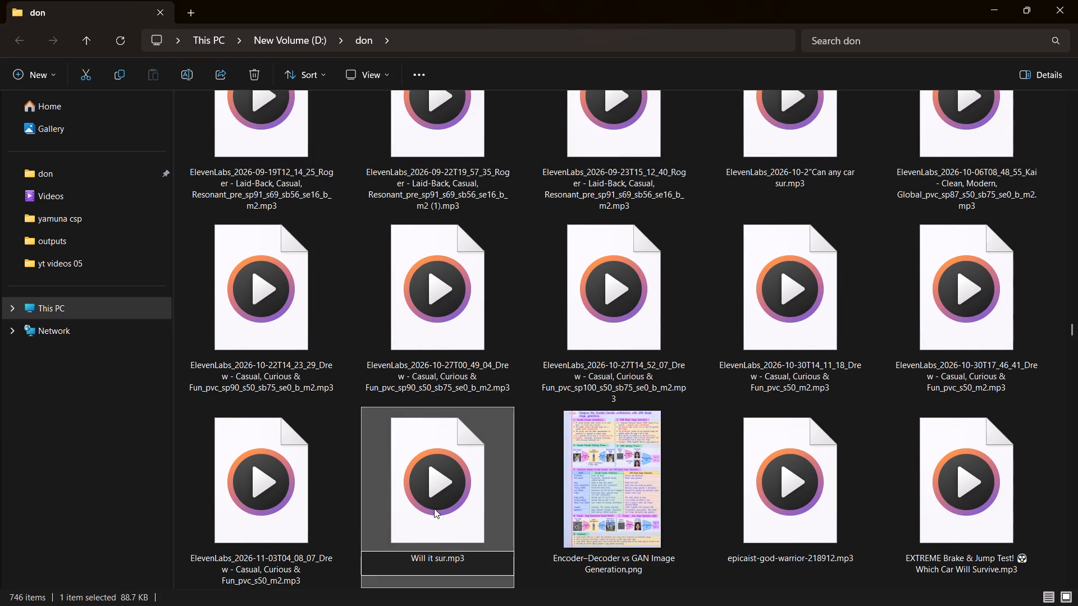
Import Will it sur.mp3 from the don folder into the 260km project in Adobe Premiere.
{"action": "left_click_drag", "start_coordinate": [434, 503], "coordinate": [599, 591]}
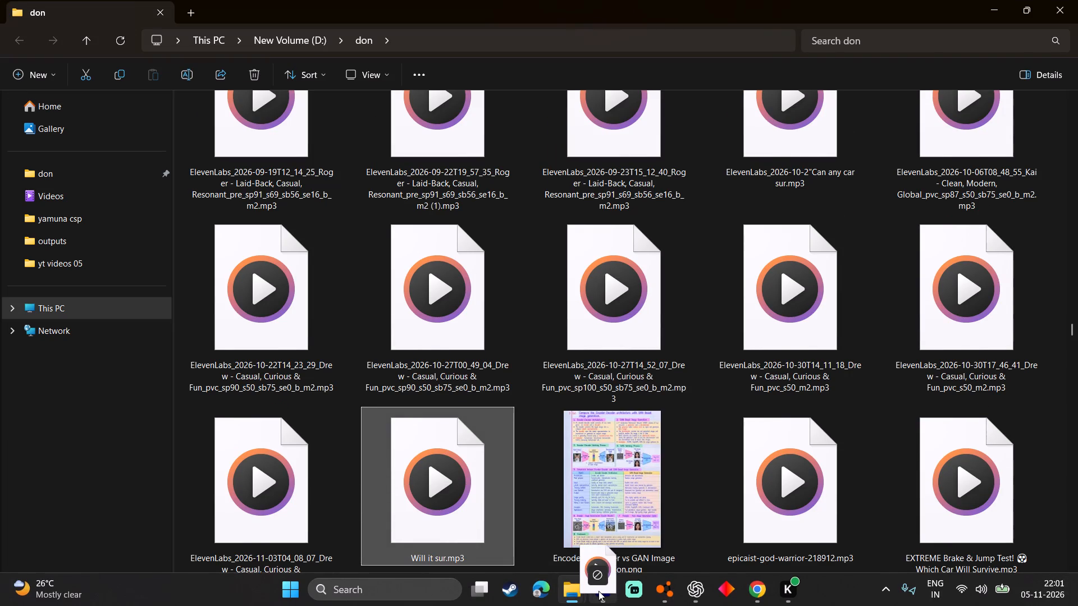
{"action": "left_click_drag", "start_coordinate": [599, 591], "coordinate": [177, 283]}
Shift all timeline clips on V1 and A1 later together, leaving a gap of about 9.5 seconds at the sequence start.
{"action": "left_click_drag", "start_coordinate": [501, 469], "coordinate": [434, 472]}
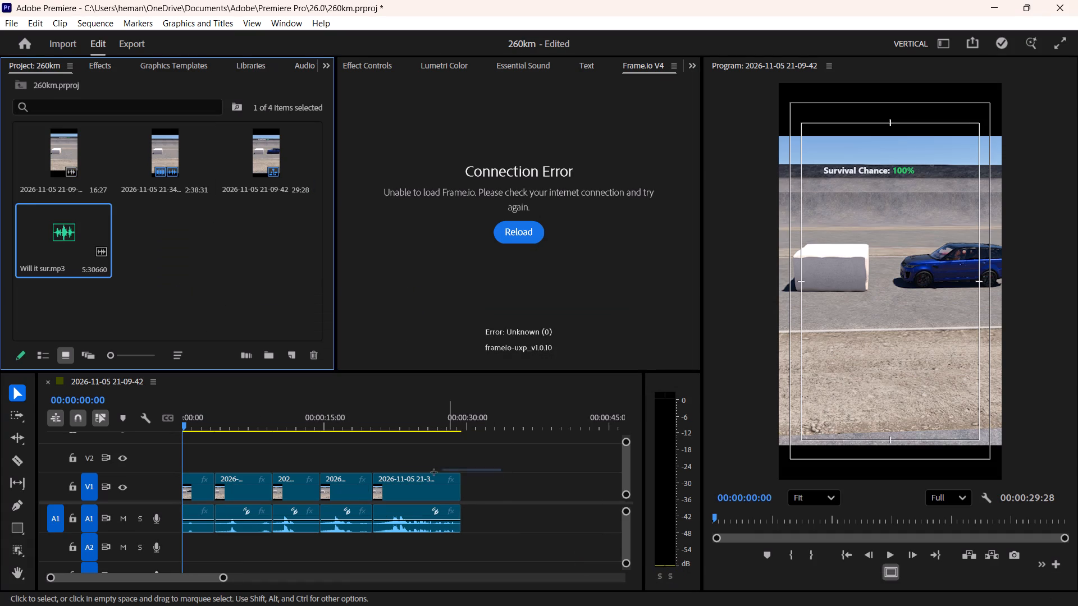
{"action": "left_click_drag", "start_coordinate": [434, 472], "coordinate": [200, 497]}
{"action": "left_click_drag", "start_coordinate": [349, 490], "coordinate": [430, 489]}
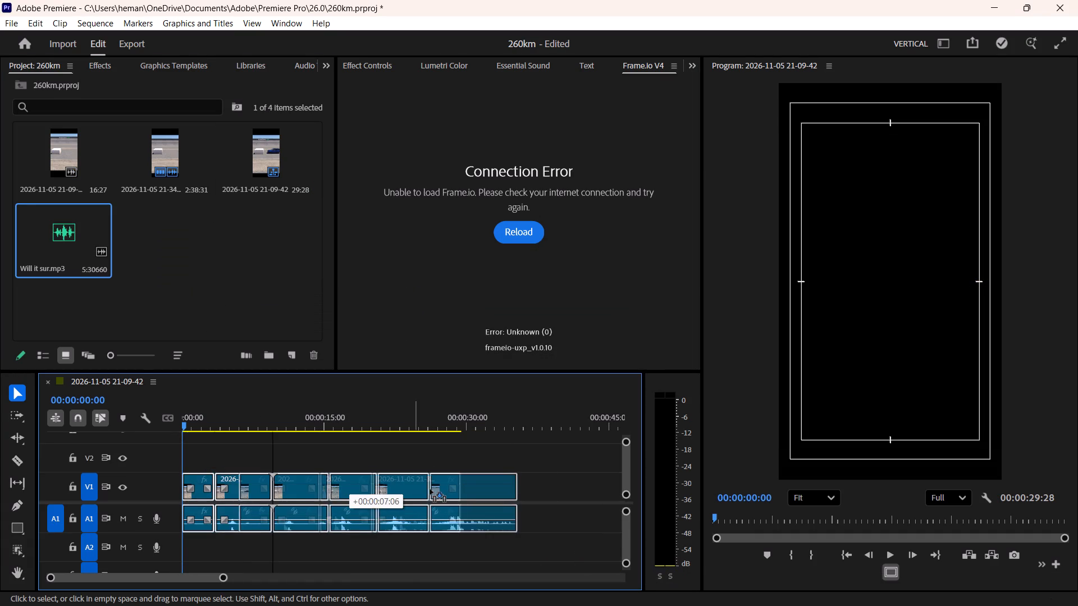
{"action": "left_click_drag", "start_coordinate": [430, 489], "coordinate": [434, 489]}
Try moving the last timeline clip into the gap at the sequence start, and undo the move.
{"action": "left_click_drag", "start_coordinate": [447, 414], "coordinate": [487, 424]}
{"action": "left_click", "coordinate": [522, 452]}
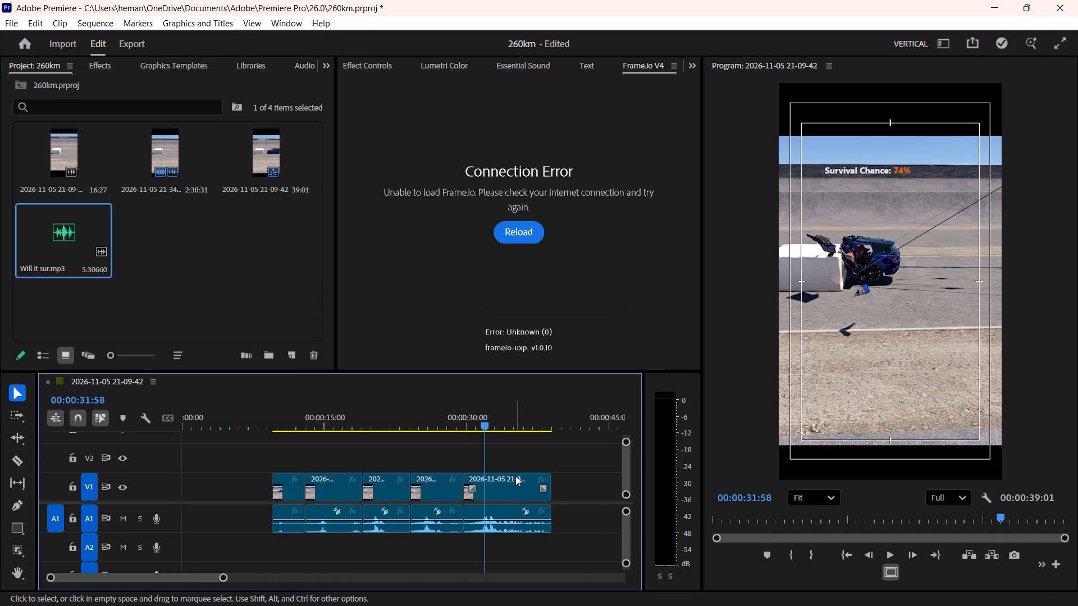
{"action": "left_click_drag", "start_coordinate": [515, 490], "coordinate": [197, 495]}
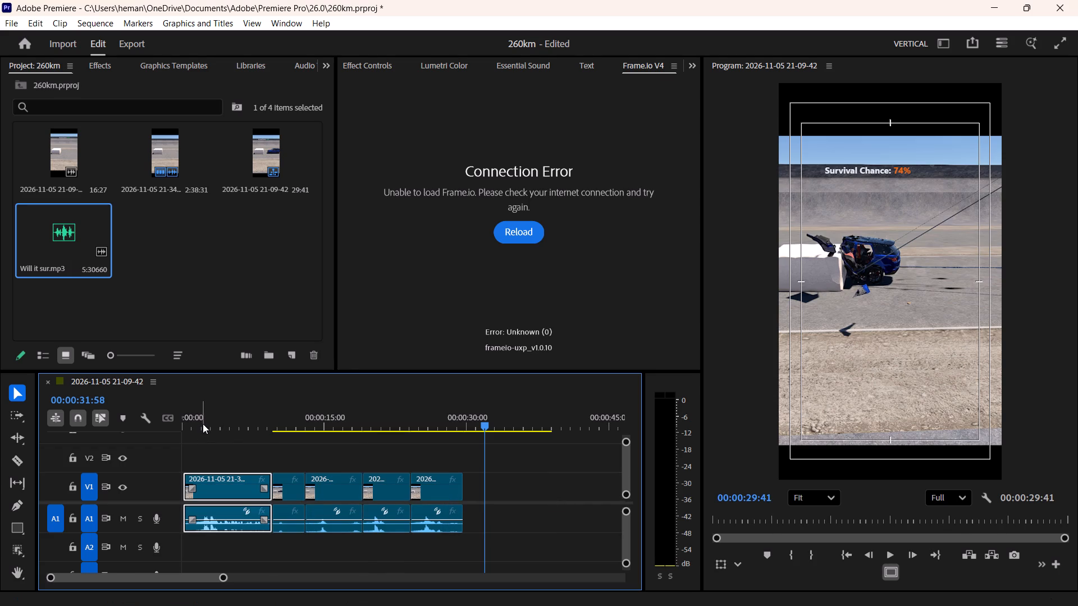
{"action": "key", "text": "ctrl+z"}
Place a copy of the last clip's video and audio in the opening gap and return the playhead to 00:00:00:00.
{"action": "left_click_drag", "start_coordinate": [505, 494], "coordinate": [492, 492], "text": "alt"}
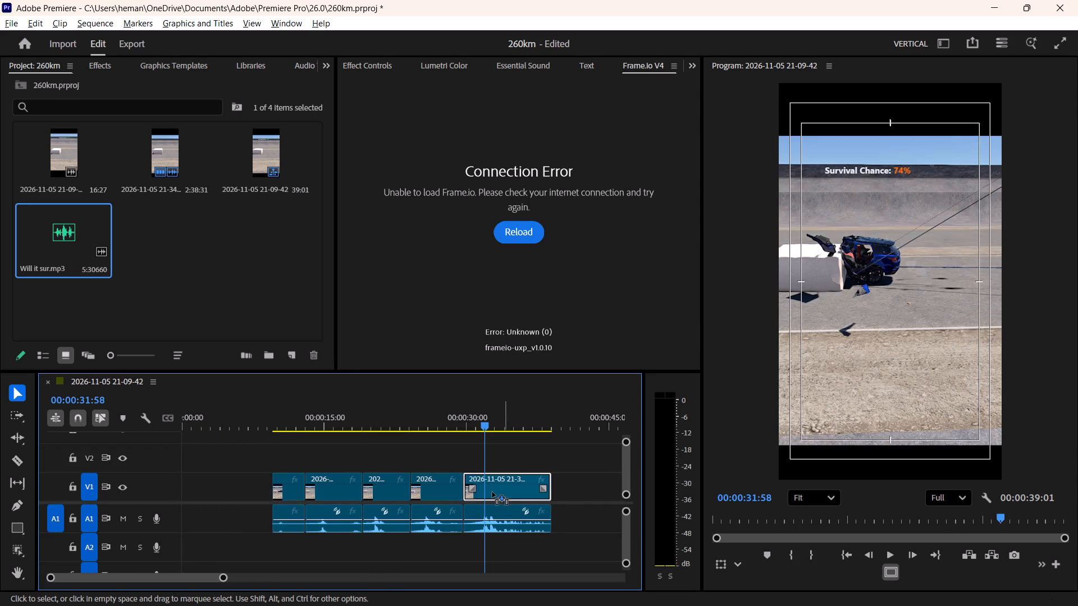
{"action": "left_click_drag", "start_coordinate": [492, 492], "coordinate": [200, 498], "text": "alt"}
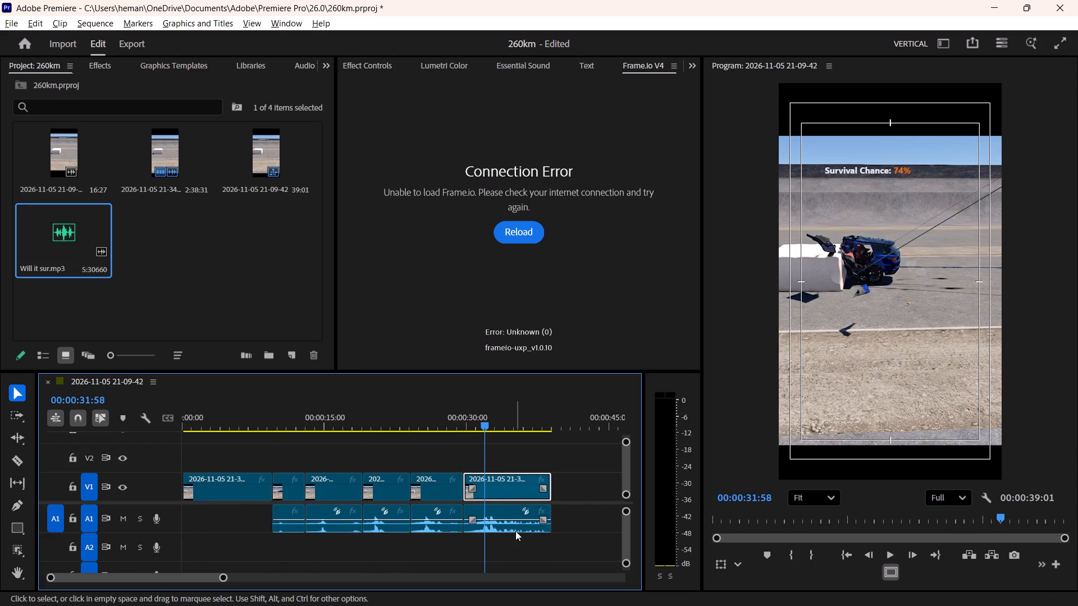
{"action": "left_click_drag", "start_coordinate": [515, 531], "coordinate": [222, 525], "text": "alt"}
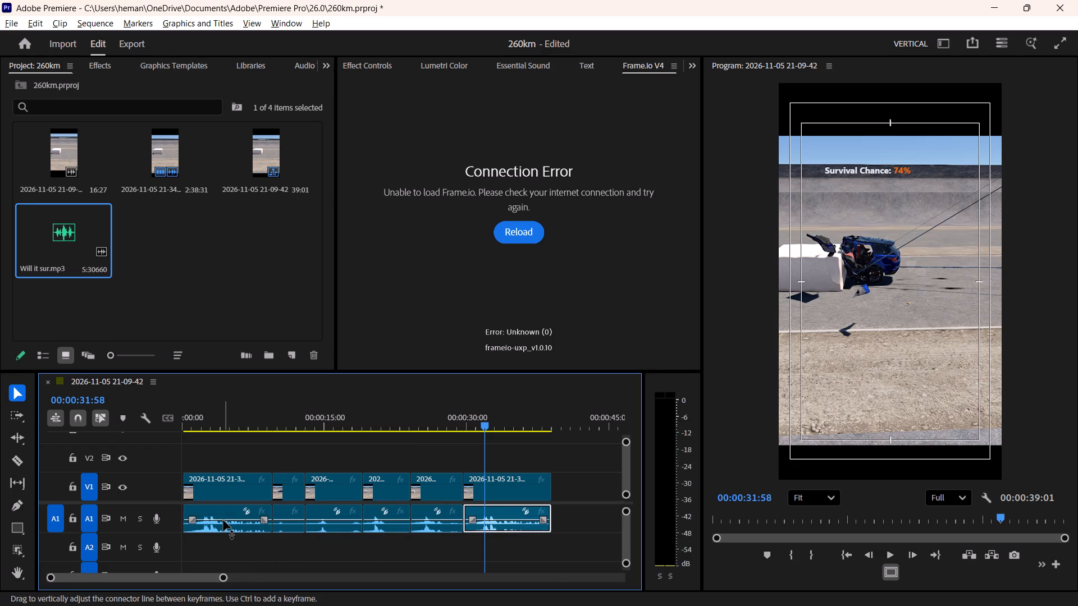
{"action": "left_click_drag", "start_coordinate": [191, 434], "coordinate": [156, 439]}
{"action": "left_click_drag", "start_coordinate": [219, 415], "coordinate": [121, 425]}
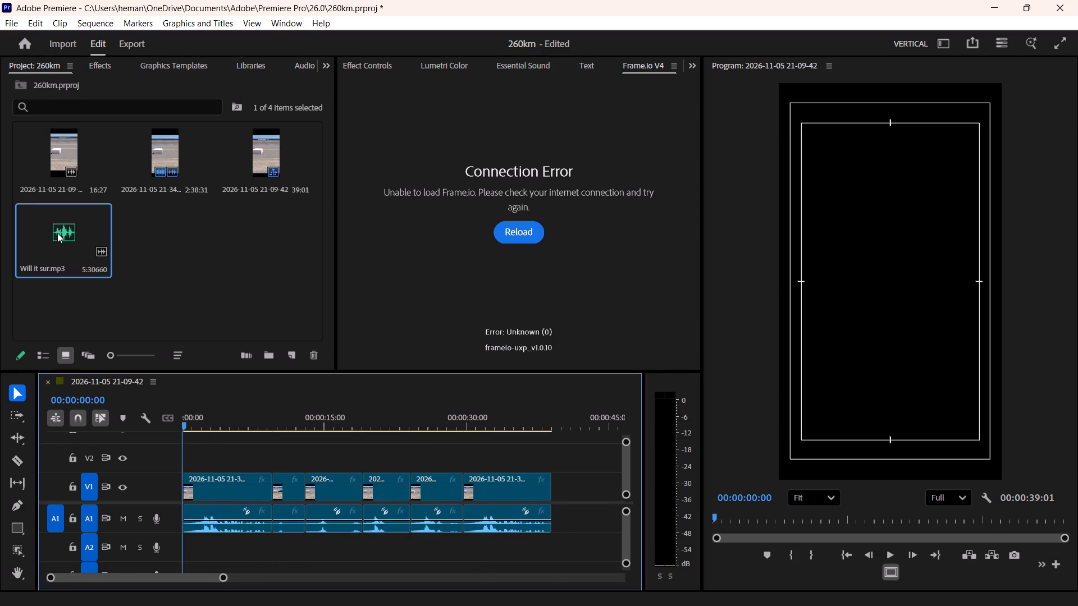
Place Will it sur.mp3 on track A2 at the sequence start, beneath the opening clip.
{"action": "left_click_drag", "start_coordinate": [57, 233], "coordinate": [175, 544]}
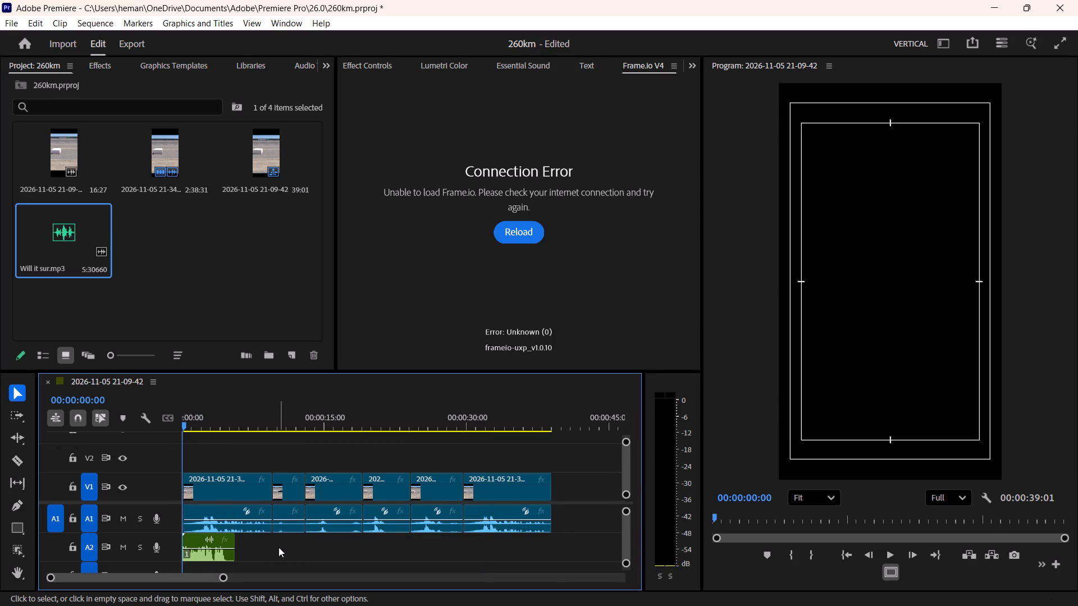
{"action": "left_click", "coordinate": [278, 547]}
Play to 00:00:02:08, move the voice clip clear of the opening clip, and ripple-trim the opening clip's start to that point.
{"action": "key", "text": "space"}
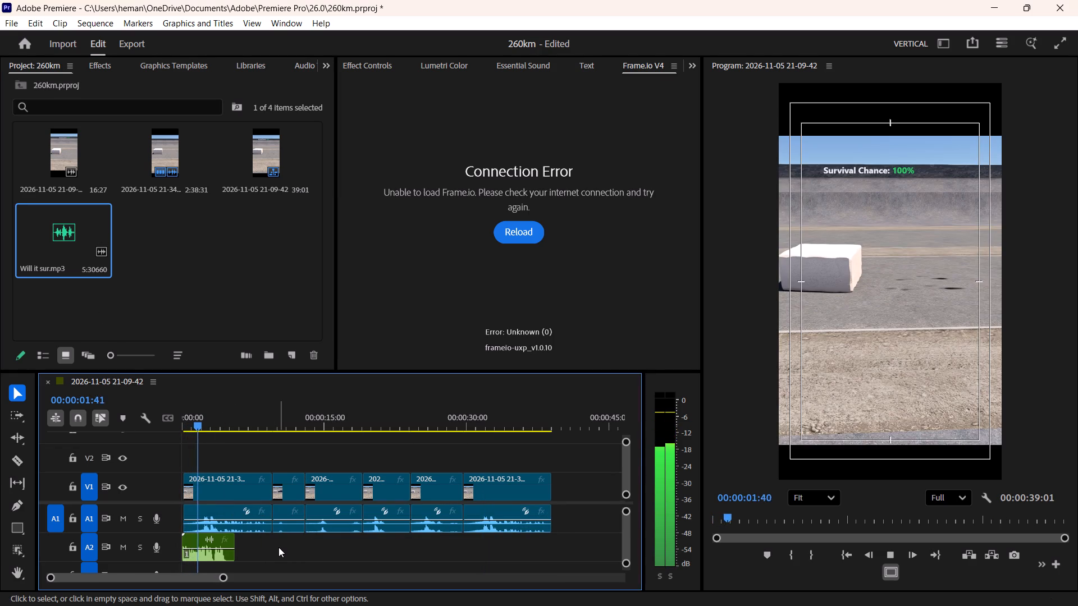
{"action": "key", "text": "space"}
{"action": "left_click", "coordinate": [235, 527]}
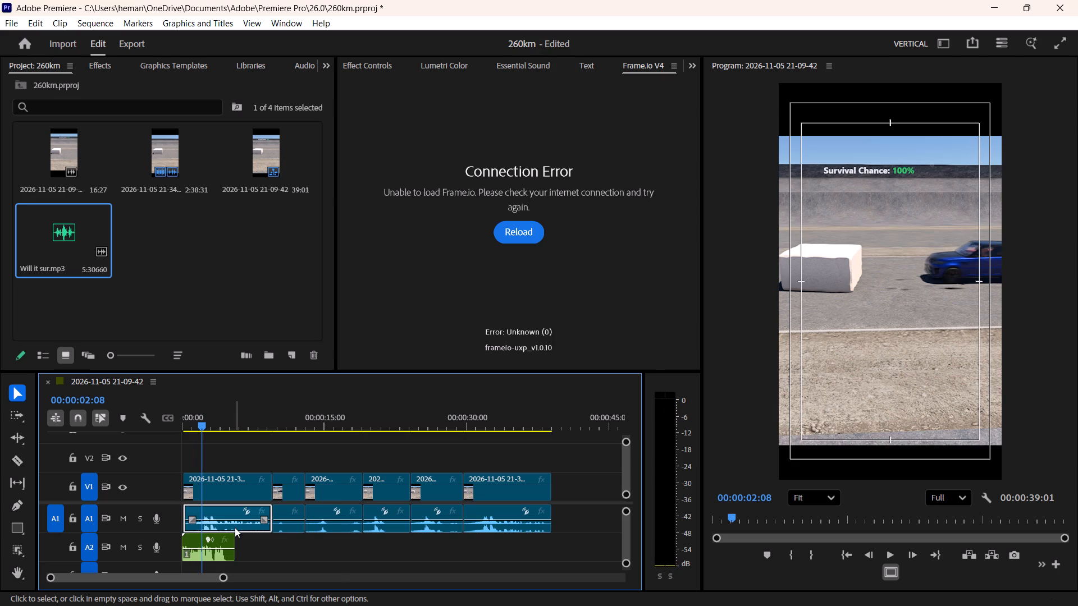
{"action": "left_click_drag", "start_coordinate": [213, 557], "coordinate": [321, 563]}
{"action": "left_click_drag", "start_coordinate": [225, 447], "coordinate": [212, 548]}
{"action": "key", "text": "q"}
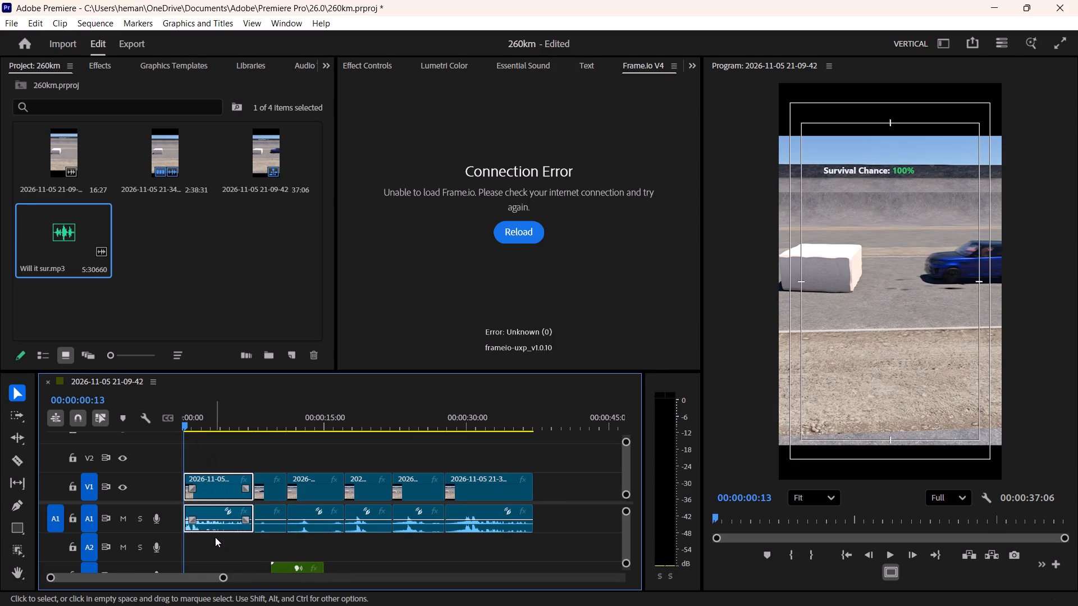
Move the voice clip back onto A2, aligned with the start of the trimmed opening clip.
{"action": "left_click_drag", "start_coordinate": [286, 567], "coordinate": [248, 555]}
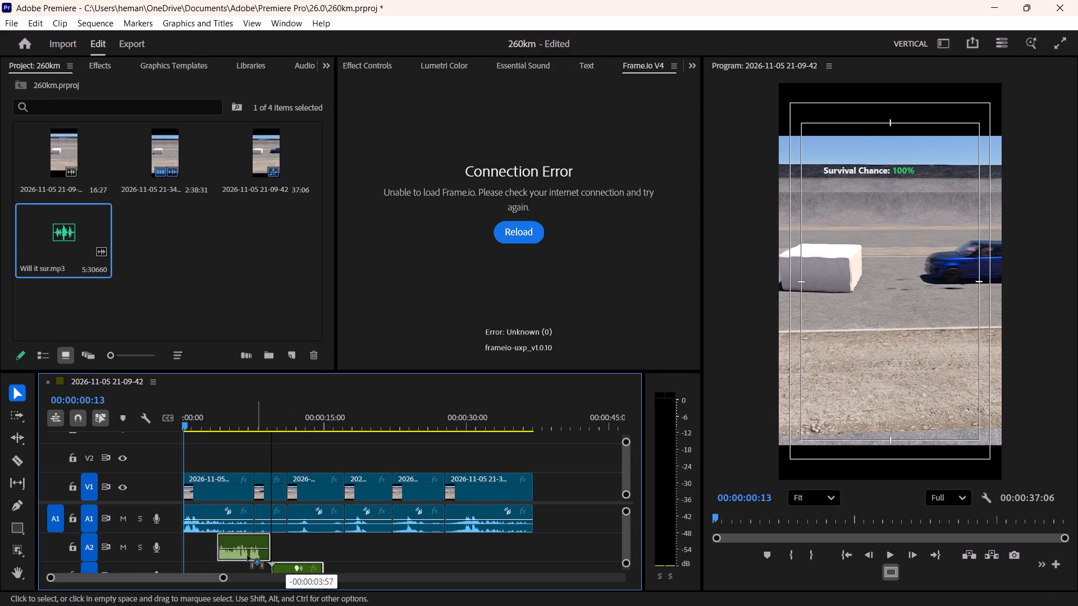
{"action": "left_click_drag", "start_coordinate": [248, 555], "coordinate": [190, 548]}
{"action": "left_click", "coordinate": [268, 551]}
Play back the opening clip with the voice-over to check their timing, and return the playhead to 00:00:00:00.
{"action": "key", "text": "space"}
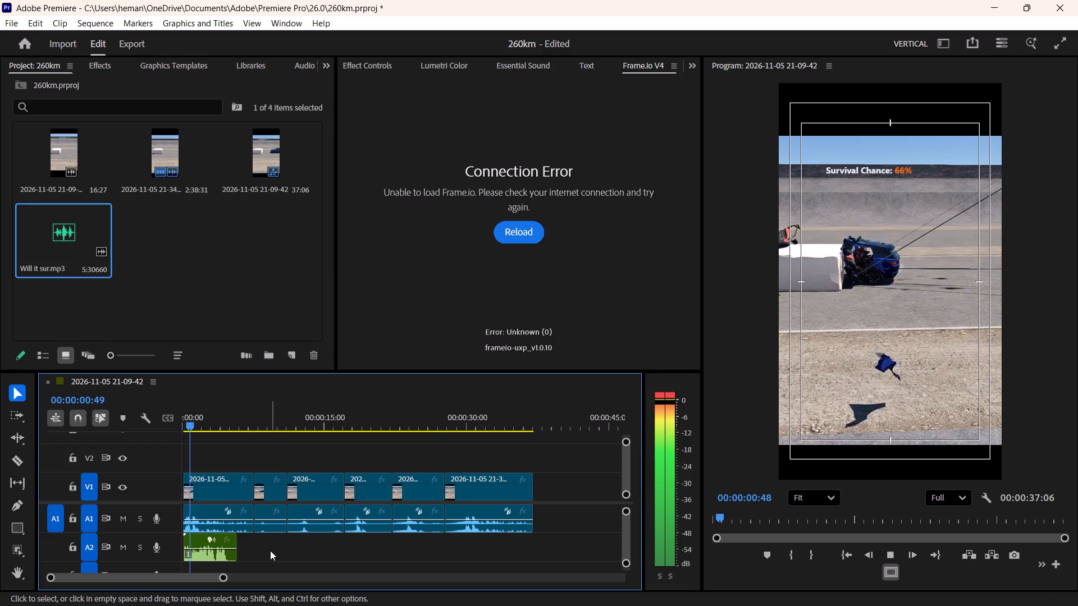
{"action": "type", "text": "=="}
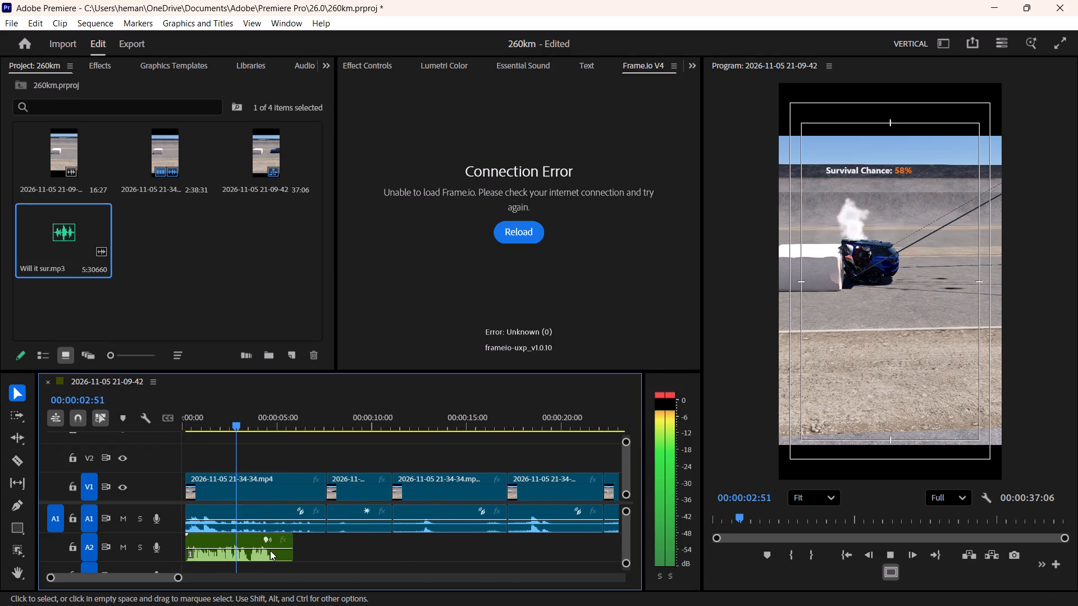
{"action": "key", "text": "equal"}
{"action": "key", "text": "space"}
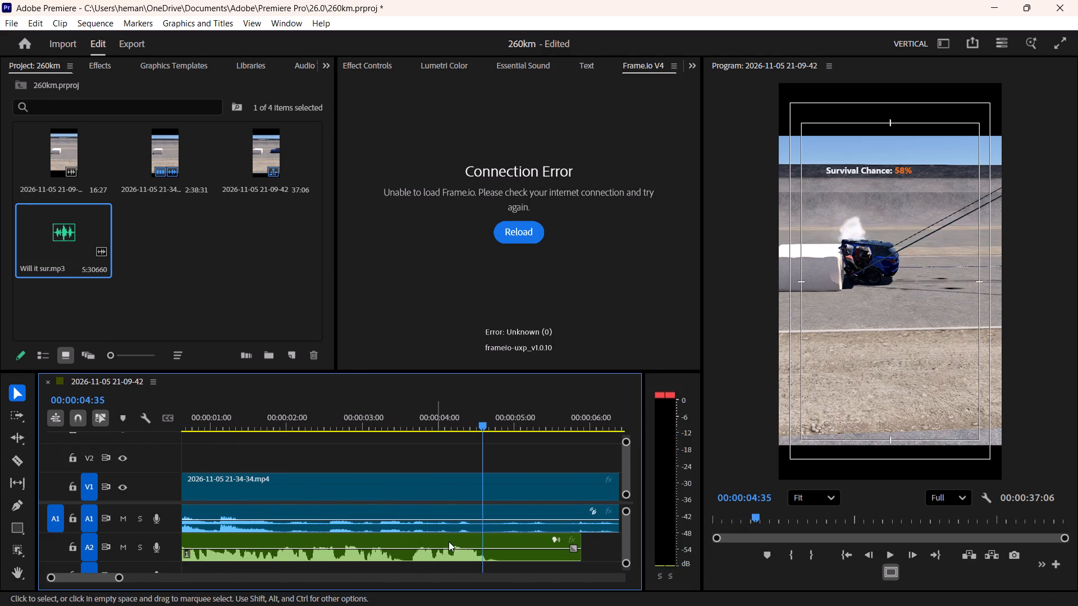
{"action": "left_click", "coordinate": [542, 452]}
{"action": "type", "text": "--"}
{"action": "key", "text": "minus"}
{"action": "left_click_drag", "start_coordinate": [222, 421], "coordinate": [185, 429]}
{"action": "left_click_drag", "start_coordinate": [193, 418], "coordinate": [163, 420]}
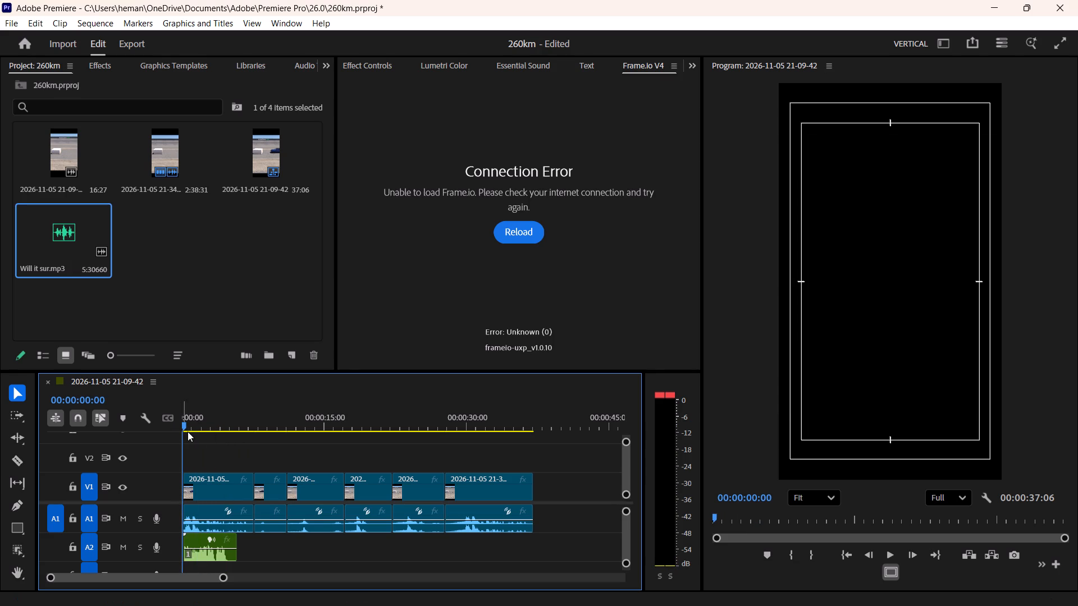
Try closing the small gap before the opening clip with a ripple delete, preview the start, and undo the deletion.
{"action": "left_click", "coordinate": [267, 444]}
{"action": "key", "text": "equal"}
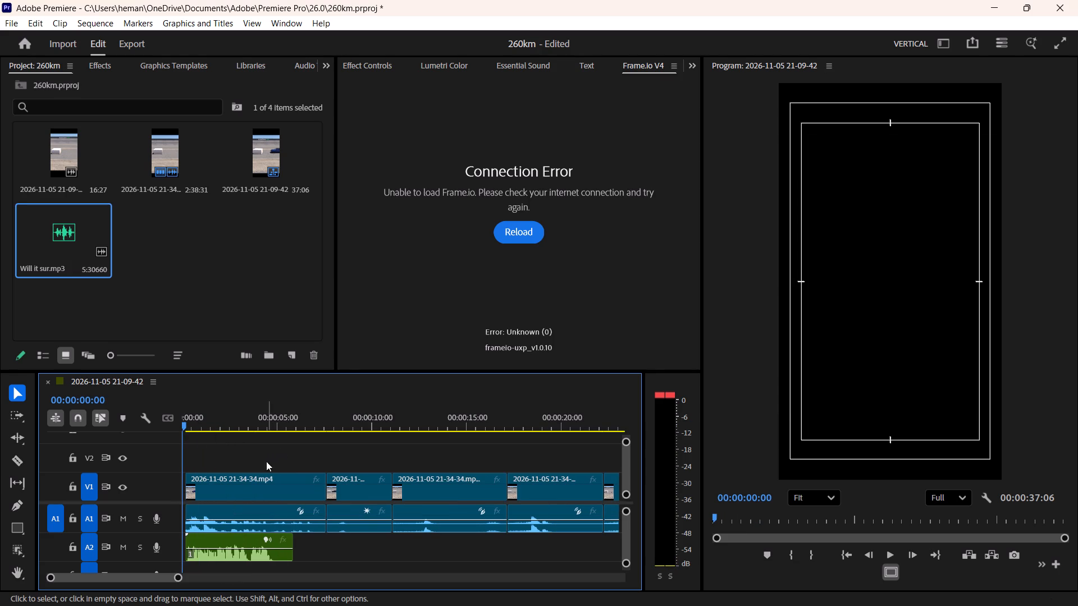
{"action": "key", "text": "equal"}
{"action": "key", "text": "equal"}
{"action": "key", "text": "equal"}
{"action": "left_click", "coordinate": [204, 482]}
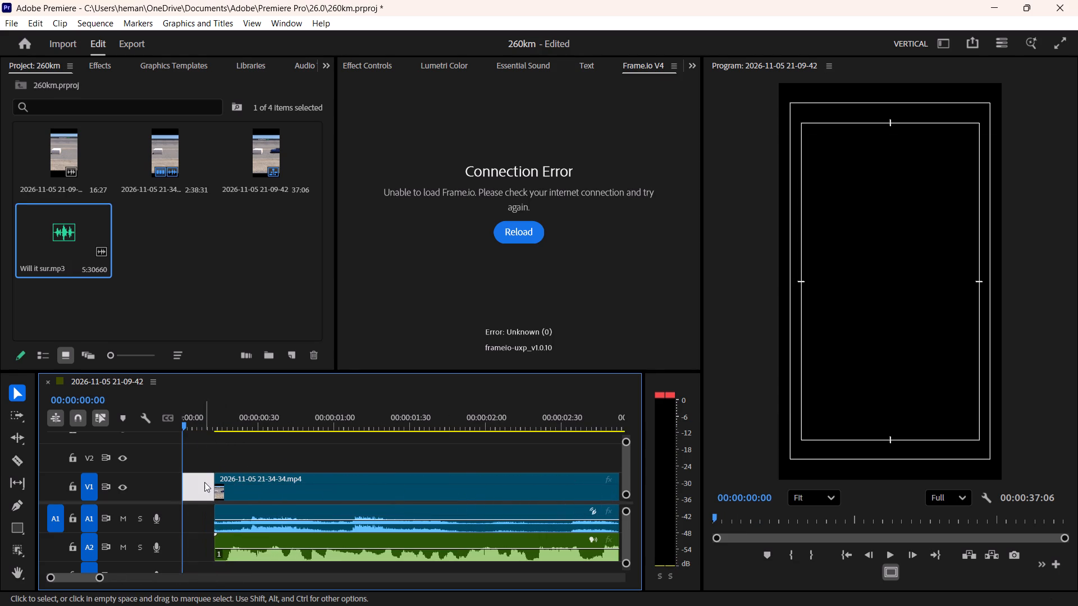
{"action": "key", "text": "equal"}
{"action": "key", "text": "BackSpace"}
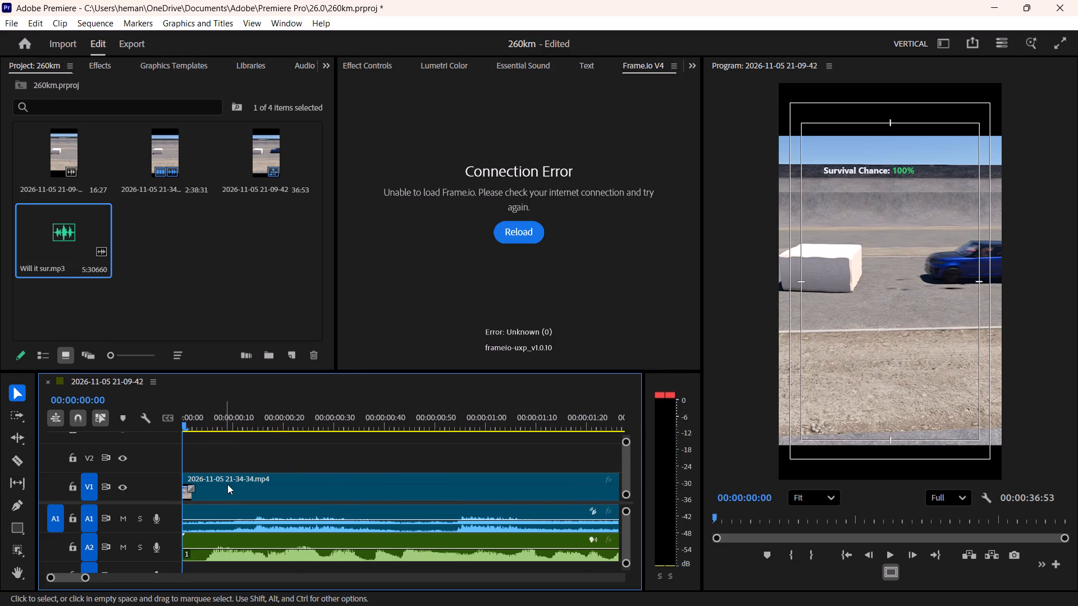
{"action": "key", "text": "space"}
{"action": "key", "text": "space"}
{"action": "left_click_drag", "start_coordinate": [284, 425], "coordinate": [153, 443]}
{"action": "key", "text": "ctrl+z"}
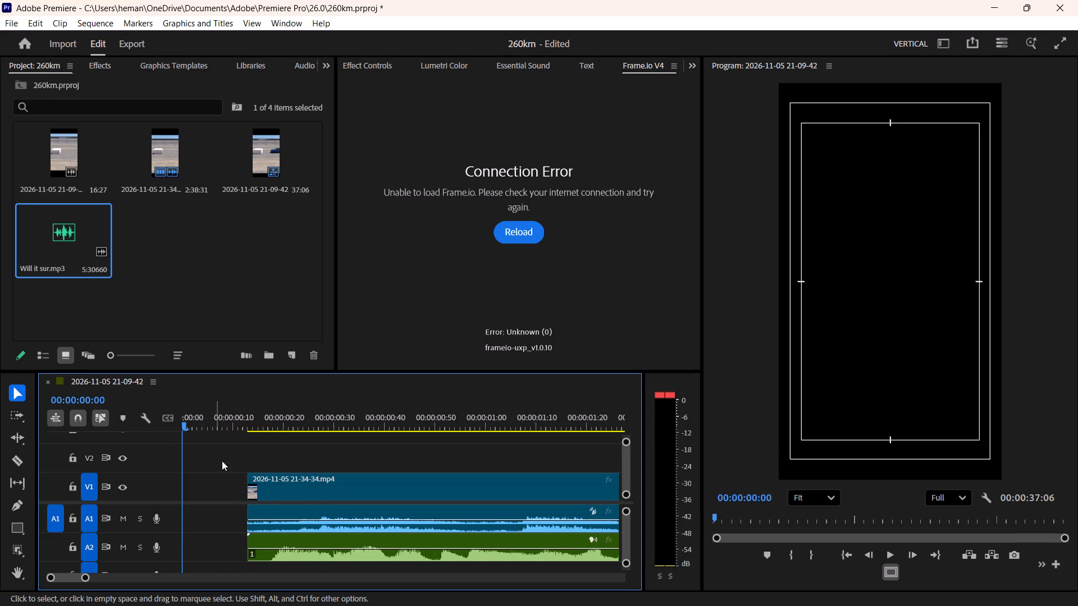
Position the playhead at 00:00:00:12, just before the opening clip's start.
{"action": "left_click_drag", "start_coordinate": [218, 424], "coordinate": [241, 426]}
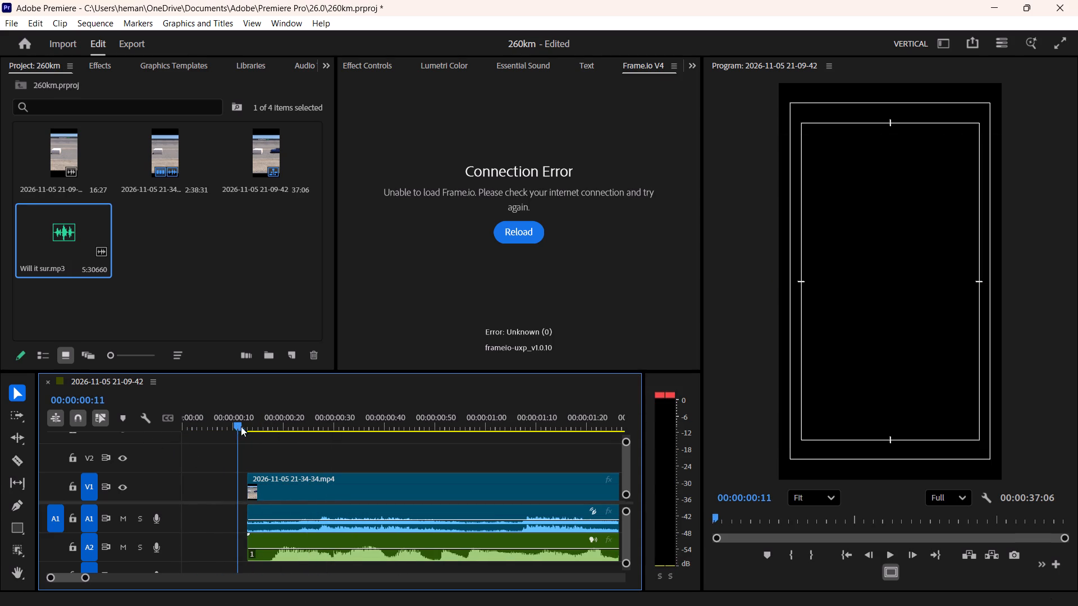
{"action": "left_click_drag", "start_coordinate": [241, 426], "coordinate": [242, 426]}
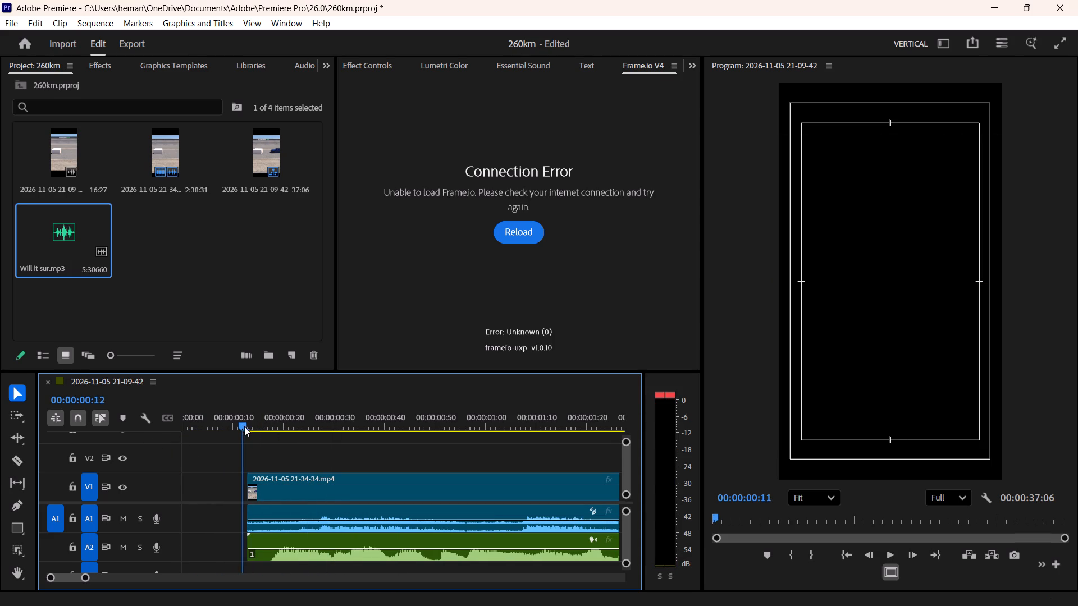
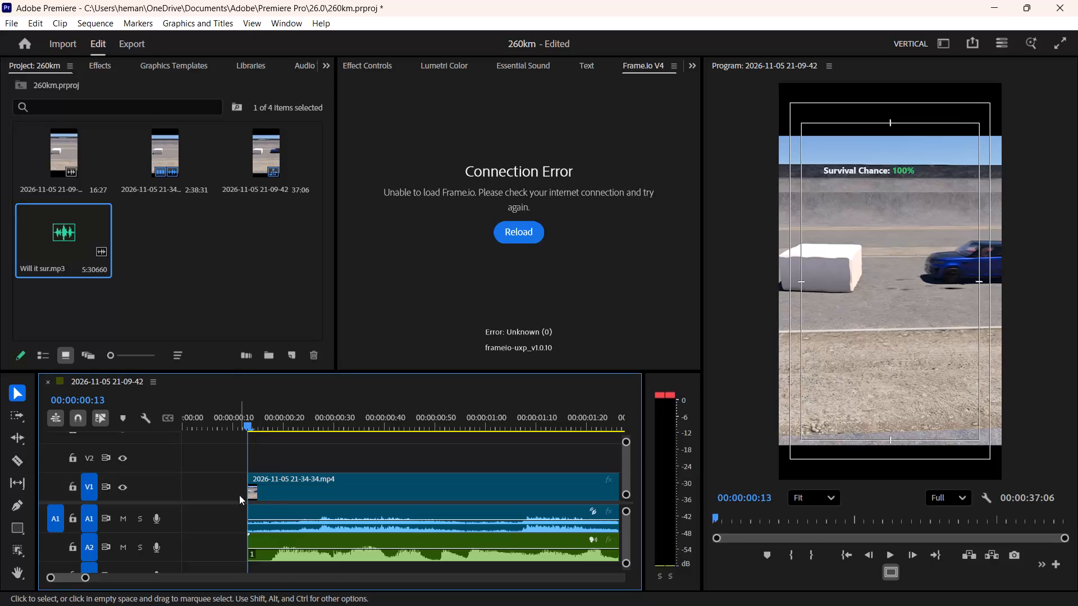
Extend the start of the opening clip's V1 video back to 00:00:00:03 and place the playhead there.
{"action": "left_click_drag", "start_coordinate": [245, 491], "coordinate": [240, 491]}
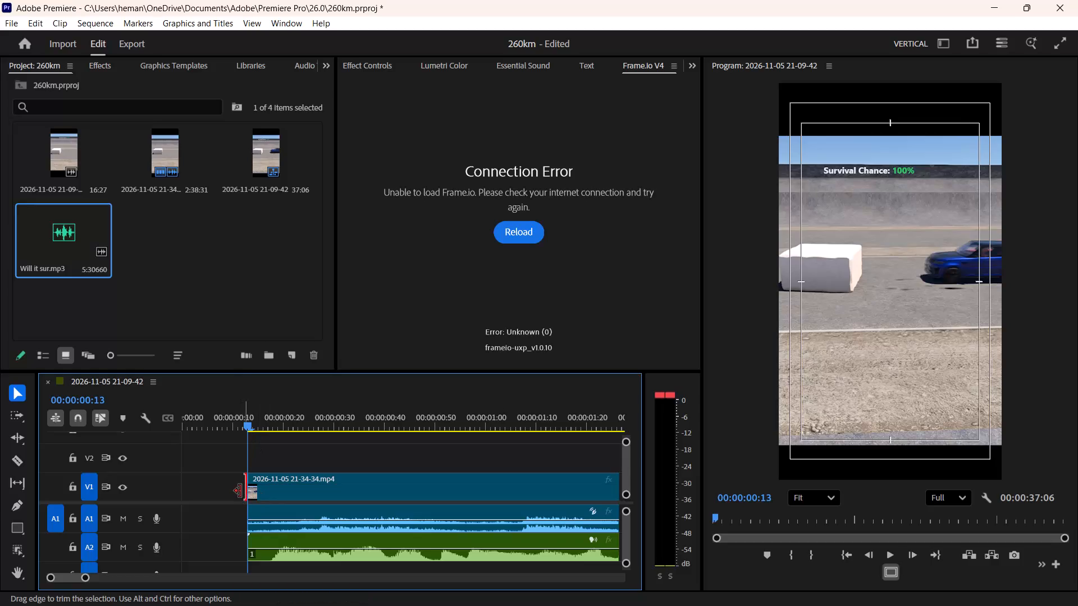
{"action": "left_click_drag", "start_coordinate": [240, 491], "coordinate": [195, 491]}
{"action": "key", "text": "Up"}
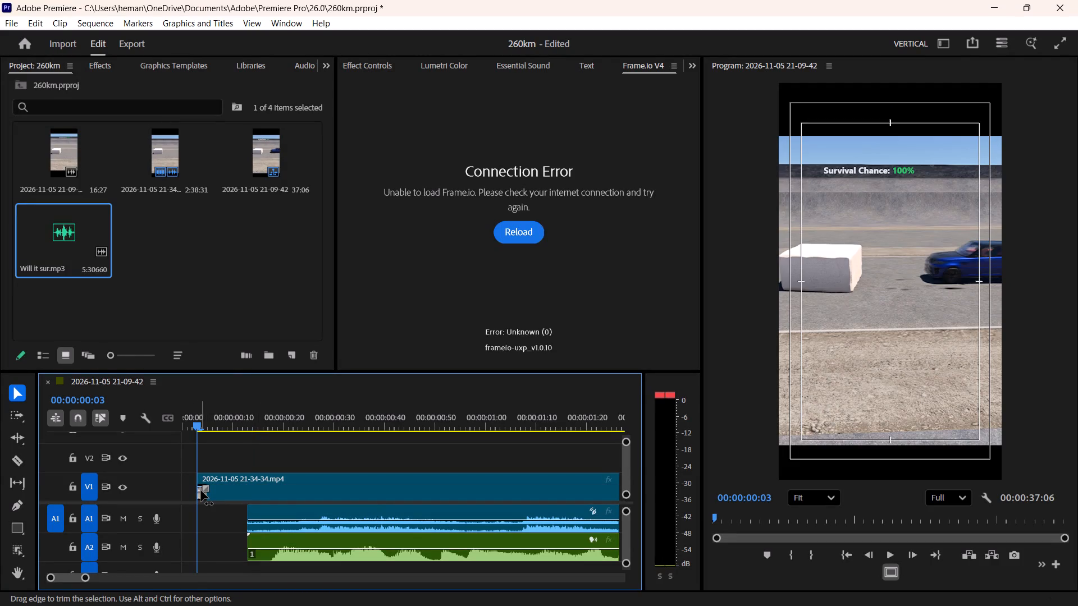
Play the opening clip past the impact and split both its V1 video and A1 audio at 00:00:00:55.
{"action": "left_click", "coordinate": [282, 501]}
{"action": "key", "text": "space"}
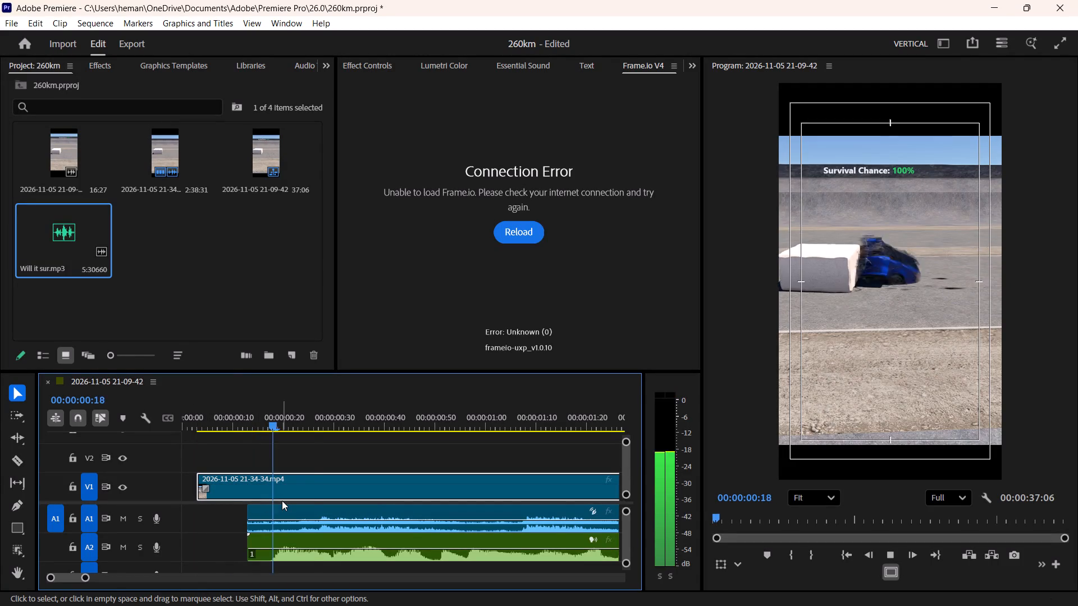
{"action": "key", "text": "space"}
{"action": "key", "text": "space"}
{"action": "key", "text": "space"}
{"action": "key", "text": "space"}
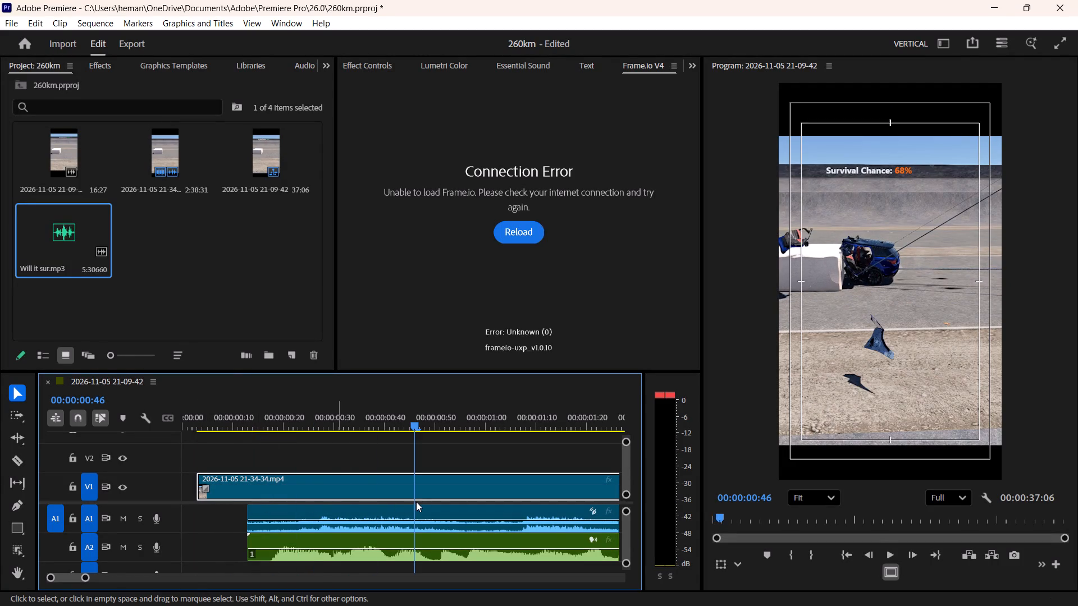
{"action": "key", "text": "space"}
{"action": "key", "text": "ctrl+k"}
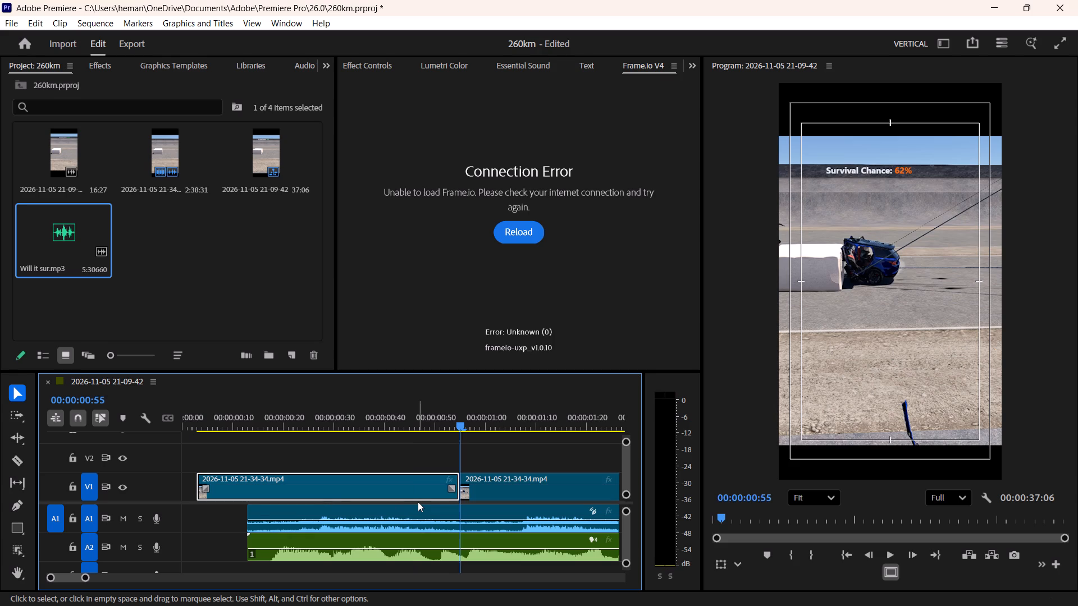
{"action": "left_click", "coordinate": [433, 521]}
{"action": "key", "text": "ctrl+k"}
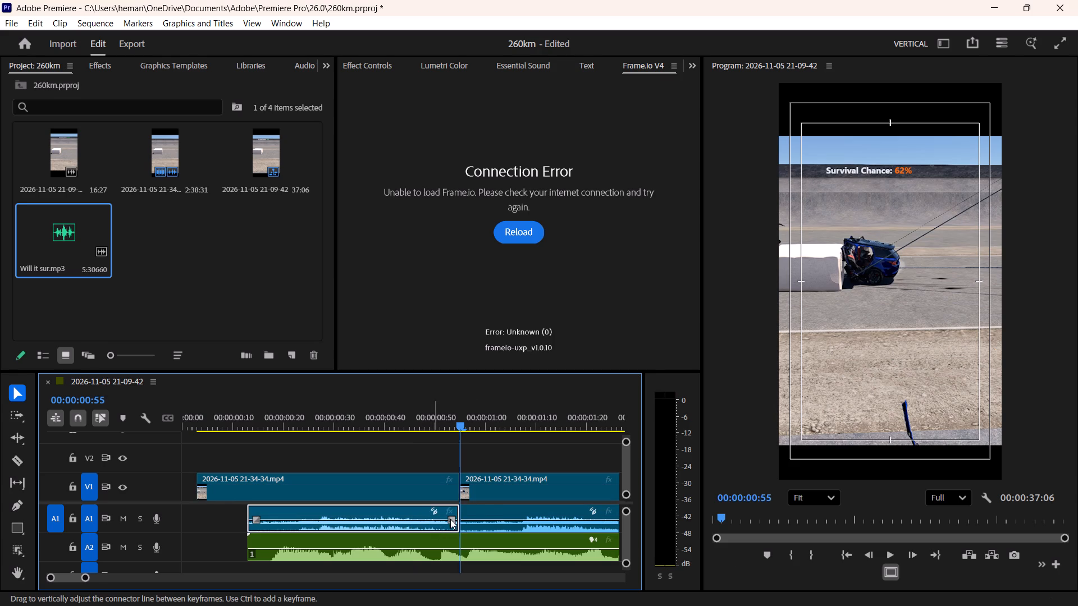
Delete the rest of the opening clip after 00:00:00:55 on V1 and A1, leaving the gap open.
{"action": "left_click", "coordinate": [488, 503]}
{"action": "left_click", "coordinate": [526, 490]}
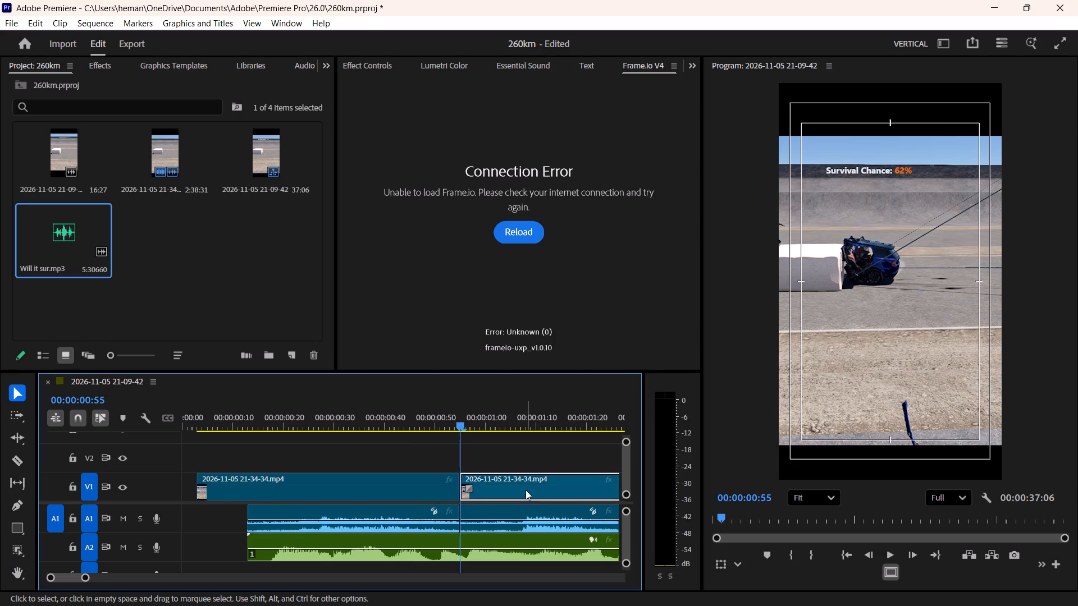
{"action": "type", "text": "--"}
{"action": "key", "text": "minus"}
{"action": "key", "text": "minus"}
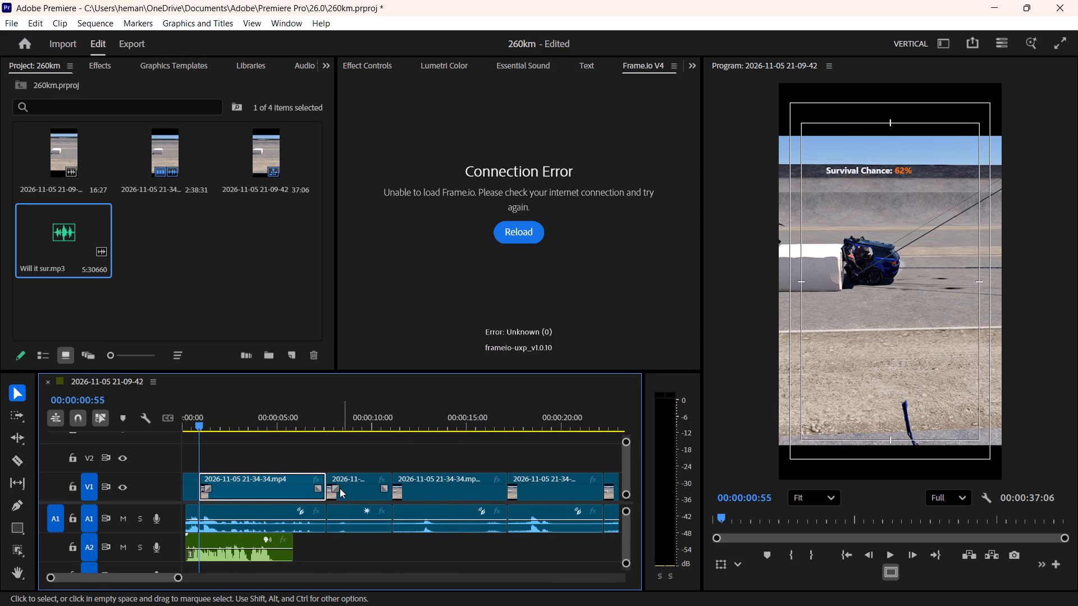
{"action": "left_click_drag", "start_coordinate": [251, 444], "coordinate": [254, 518]}
{"action": "key", "text": "BackSpace"}
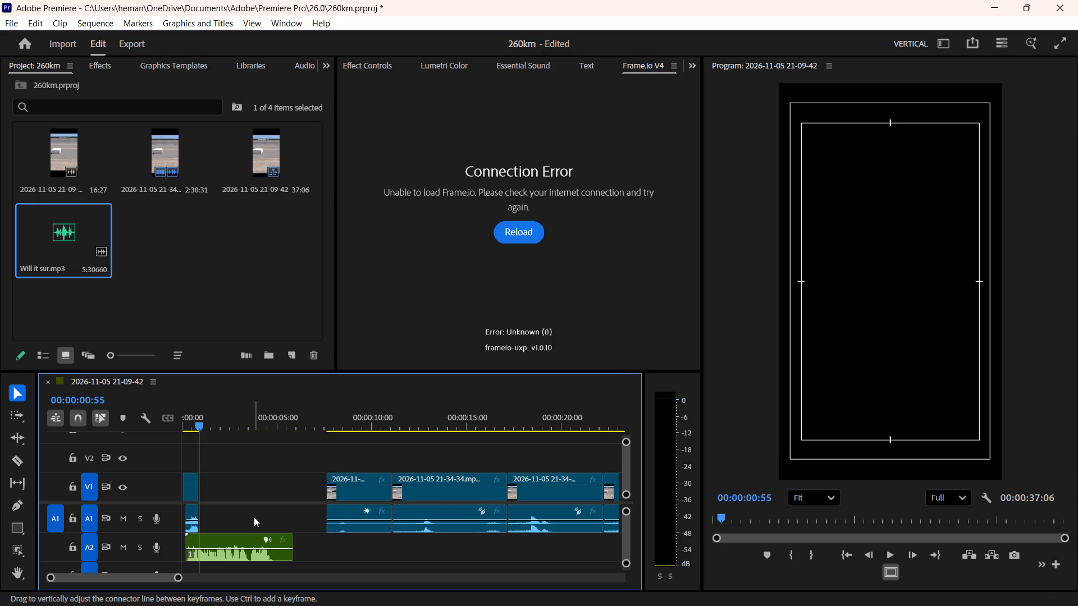
Shift the trimmed opening clip's video and audio together to the sequence start, and align the voice-over to 00:00:00:00 on A2.
{"action": "left_click_drag", "start_coordinate": [243, 540], "coordinate": [185, 540]}
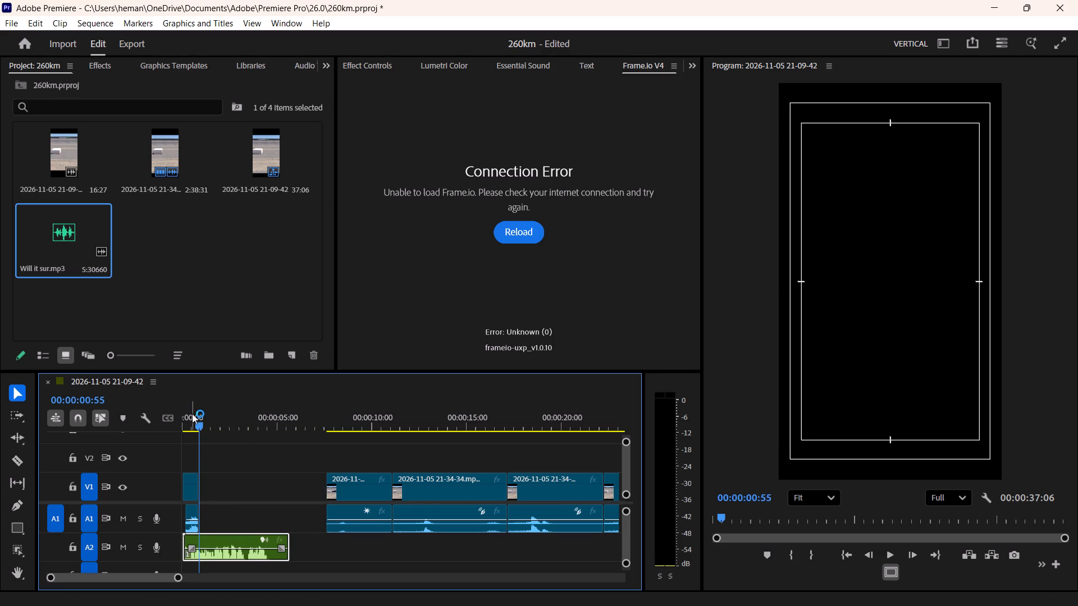
{"action": "left_click_drag", "start_coordinate": [192, 414], "coordinate": [116, 430]}
{"action": "key", "text": "equal"}
{"action": "key", "text": "equal"}
{"action": "key", "text": "equal"}
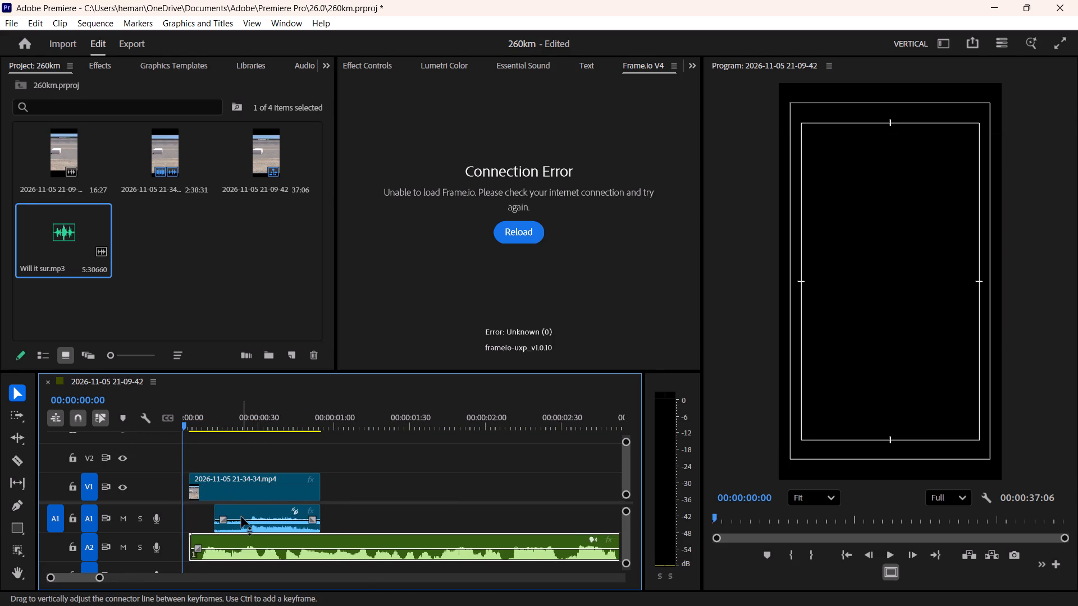
{"action": "left_click_drag", "start_coordinate": [241, 516], "coordinate": [183, 516]}
{"action": "key", "text": "ctrl+z"}
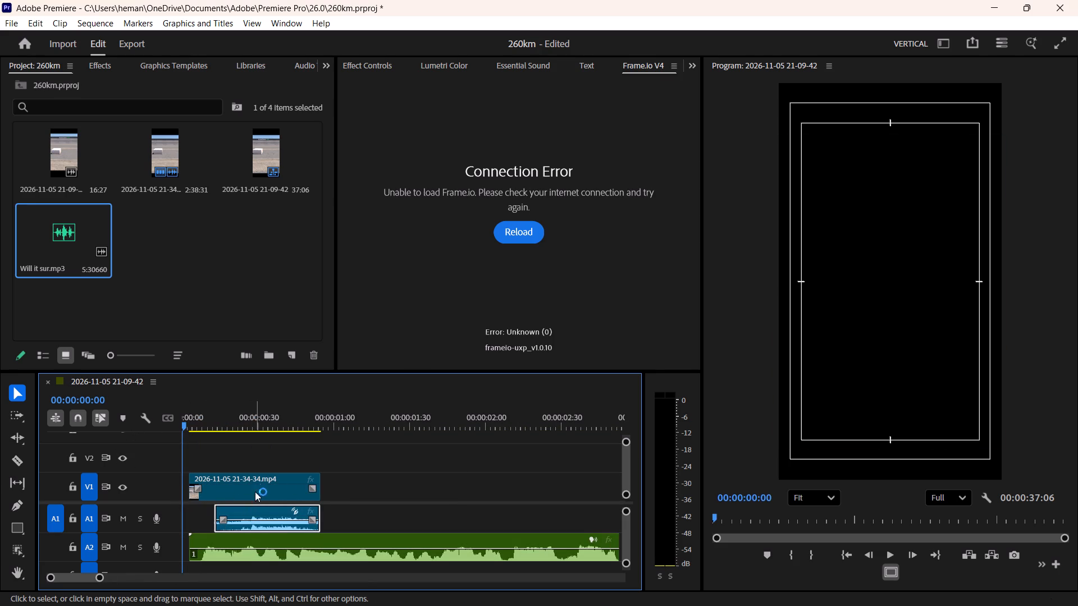
{"action": "left_click_drag", "start_coordinate": [294, 453], "coordinate": [249, 524]}
{"action": "left_click_drag", "start_coordinate": [249, 508], "coordinate": [215, 507]}
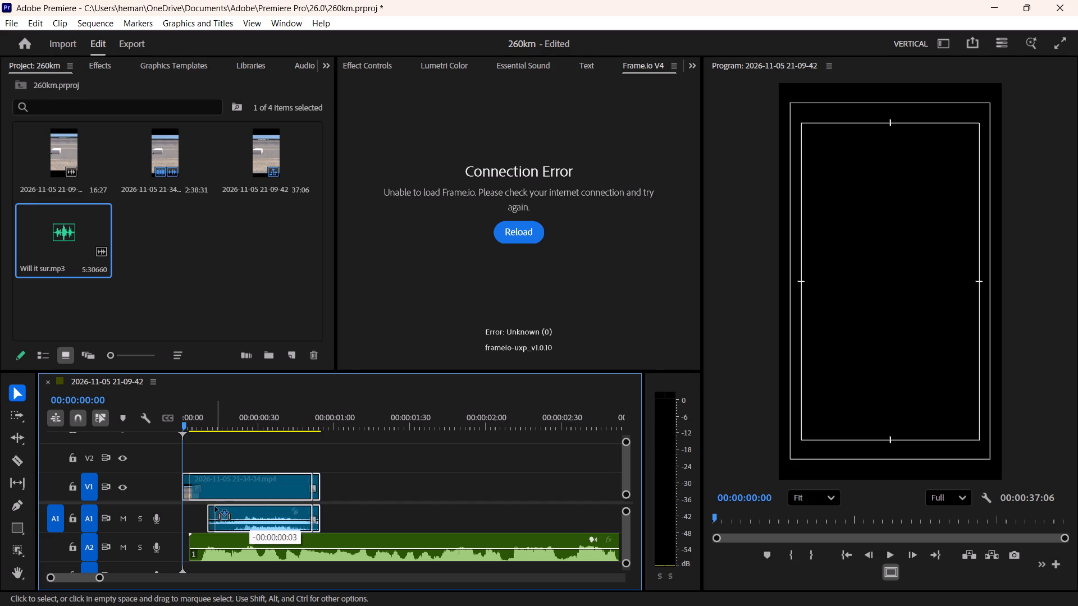
{"action": "left_click_drag", "start_coordinate": [215, 507], "coordinate": [198, 506]}
{"action": "left_click_drag", "start_coordinate": [230, 540], "coordinate": [182, 536]}
Split the second crash clip after the gap, video and audio, at the car's impact at 00:00:13:24.
{"action": "left_click", "coordinate": [415, 471]}
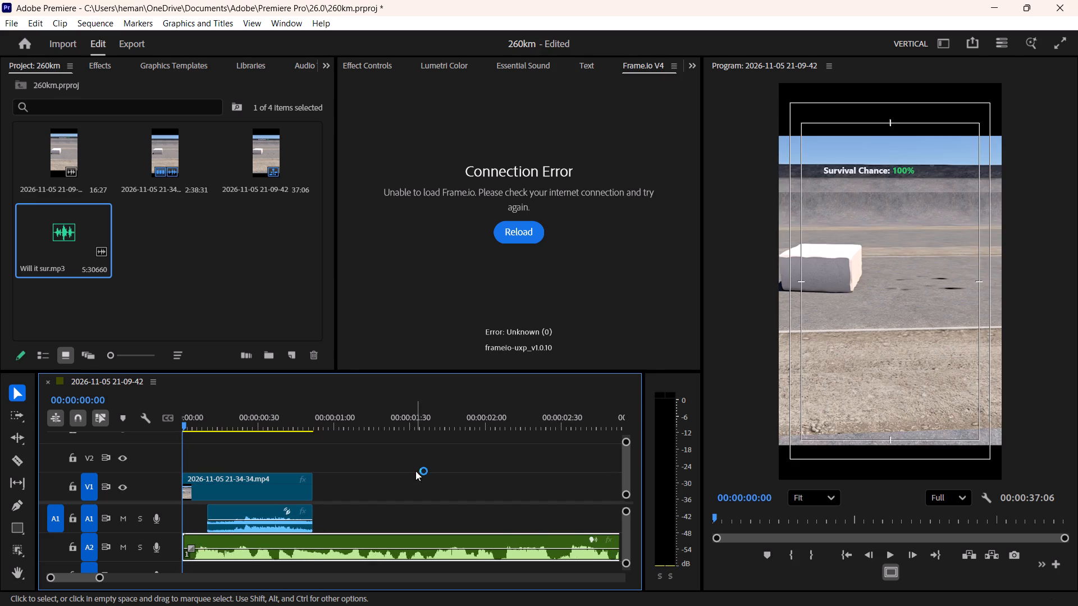
{"action": "key", "text": "minus"}
{"action": "key", "text": "minus"}
{"action": "left_click", "coordinate": [410, 467]}
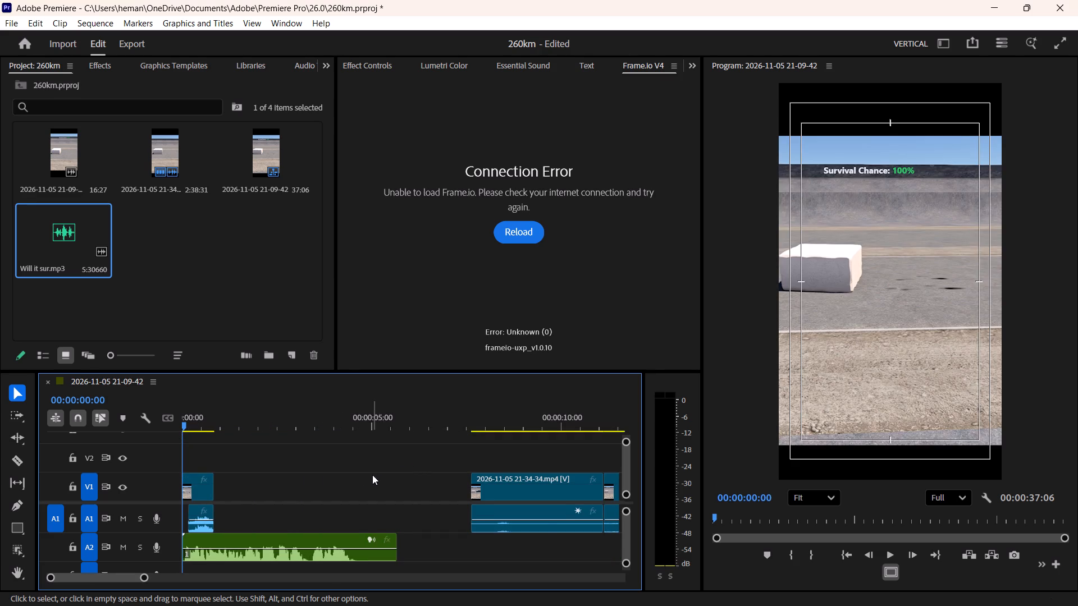
{"action": "key", "text": "minus"}
{"action": "key", "text": "minus"}
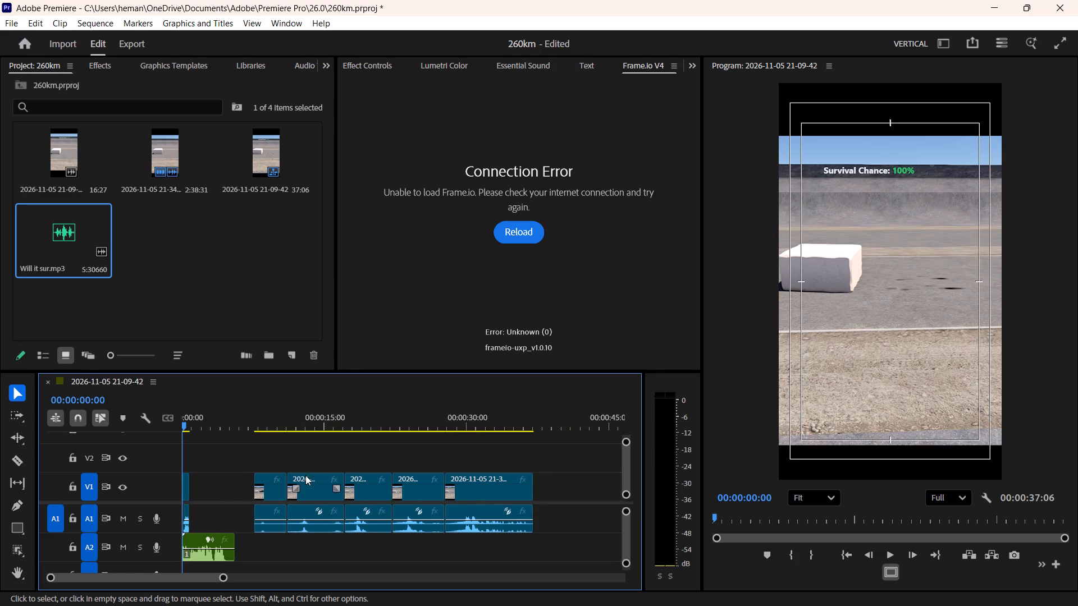
{"action": "left_click_drag", "start_coordinate": [290, 420], "coordinate": [304, 429]}
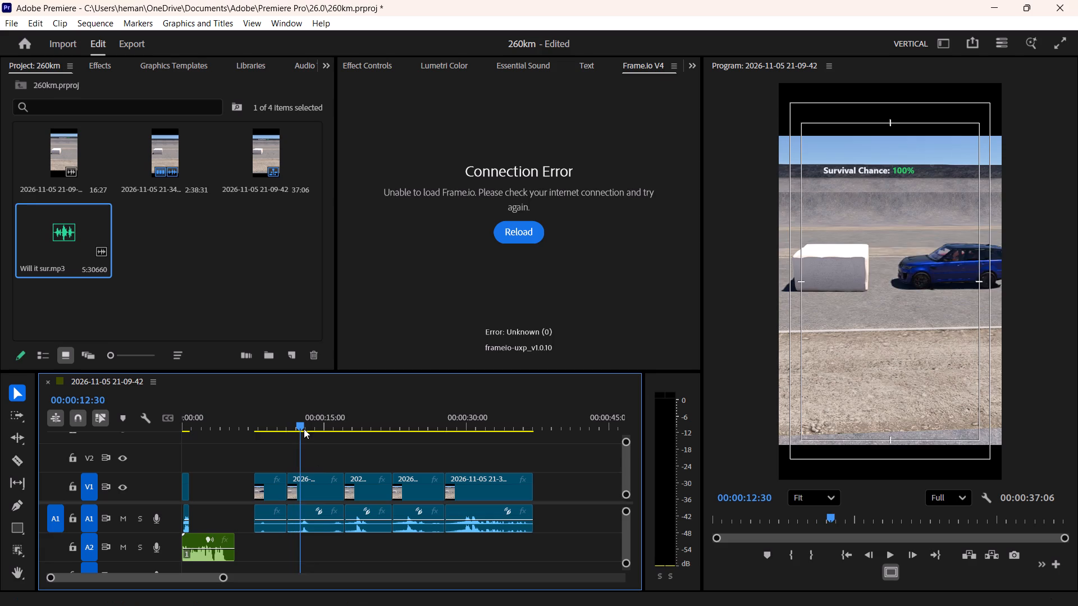
{"action": "left_click_drag", "start_coordinate": [304, 429], "coordinate": [310, 432]}
{"action": "left_click", "coordinate": [318, 479]}
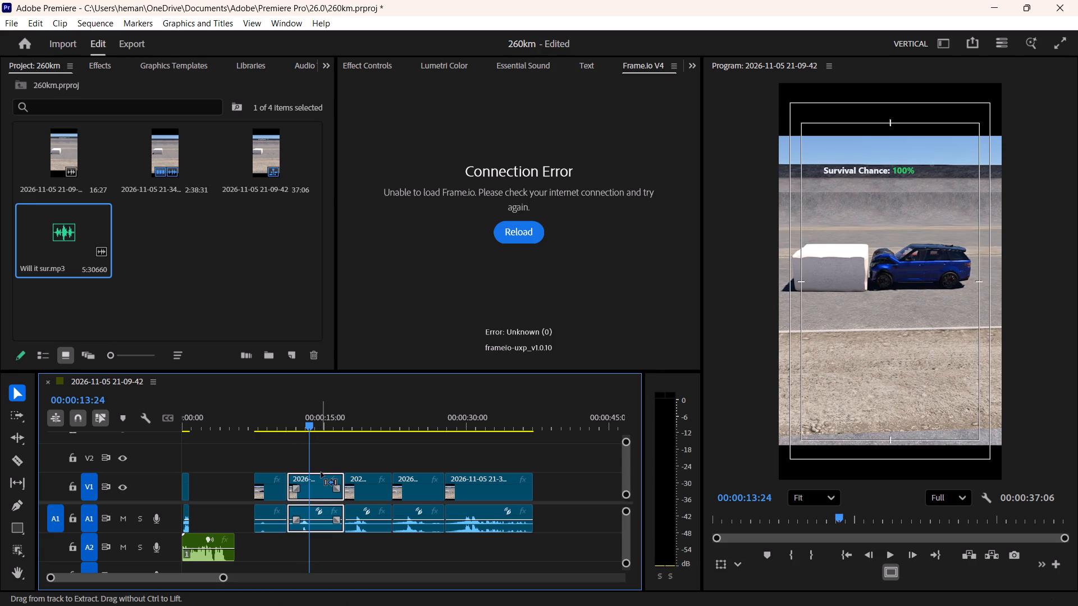
{"action": "key", "text": "ctrl+k"}
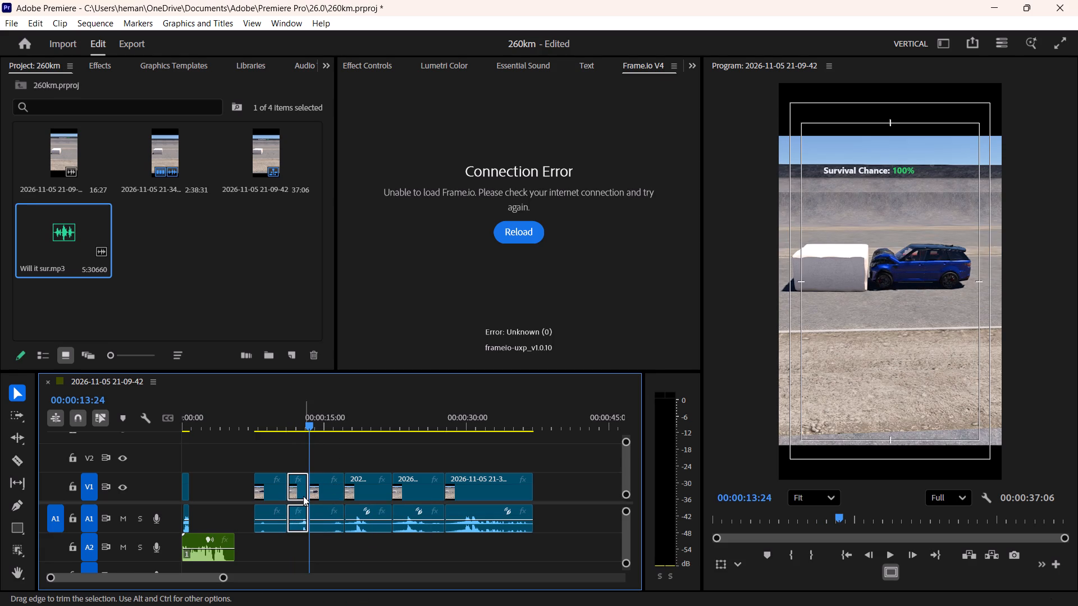
Place a copy of the piece before the 00:00:13:24 cut directly after the trimmed opening clip.
{"action": "left_click_drag", "start_coordinate": [298, 495], "coordinate": [198, 499]}
{"action": "left_click", "coordinate": [223, 498]}
Trim the end of the voice-over on A2 to about 4.7 seconds.
{"action": "key", "text": "equal"}
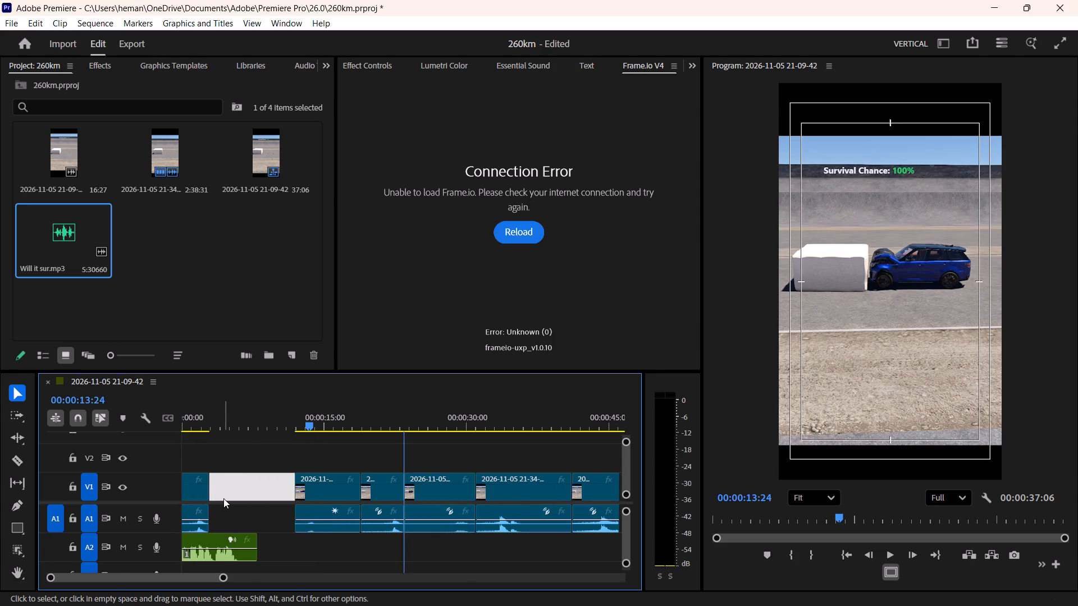
{"action": "left_click_drag", "start_coordinate": [262, 546], "coordinate": [255, 546]}
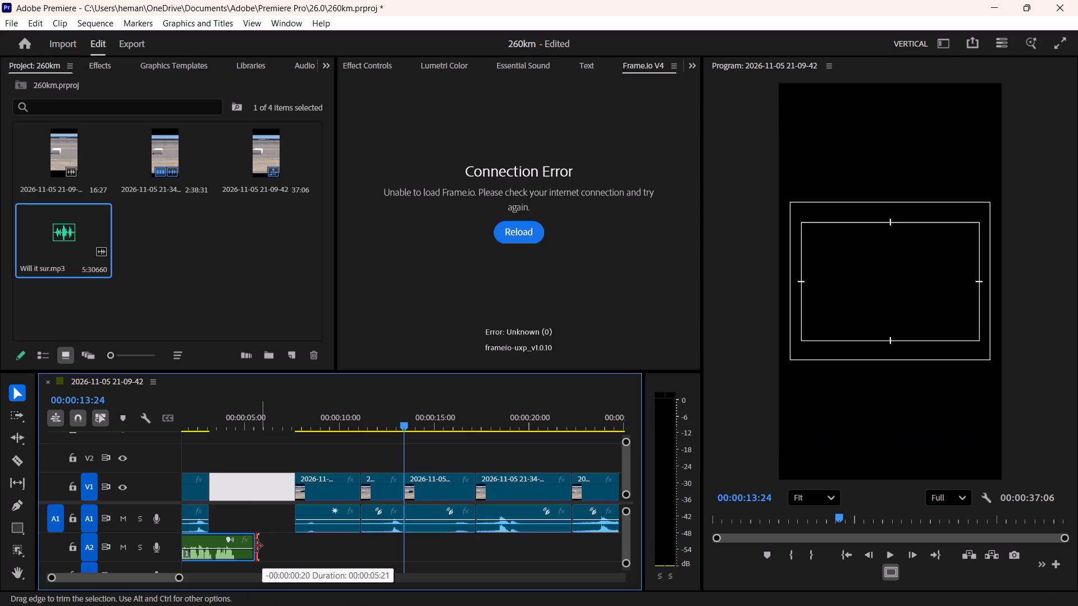
{"action": "left_click_drag", "start_coordinate": [255, 546], "coordinate": [244, 546]}
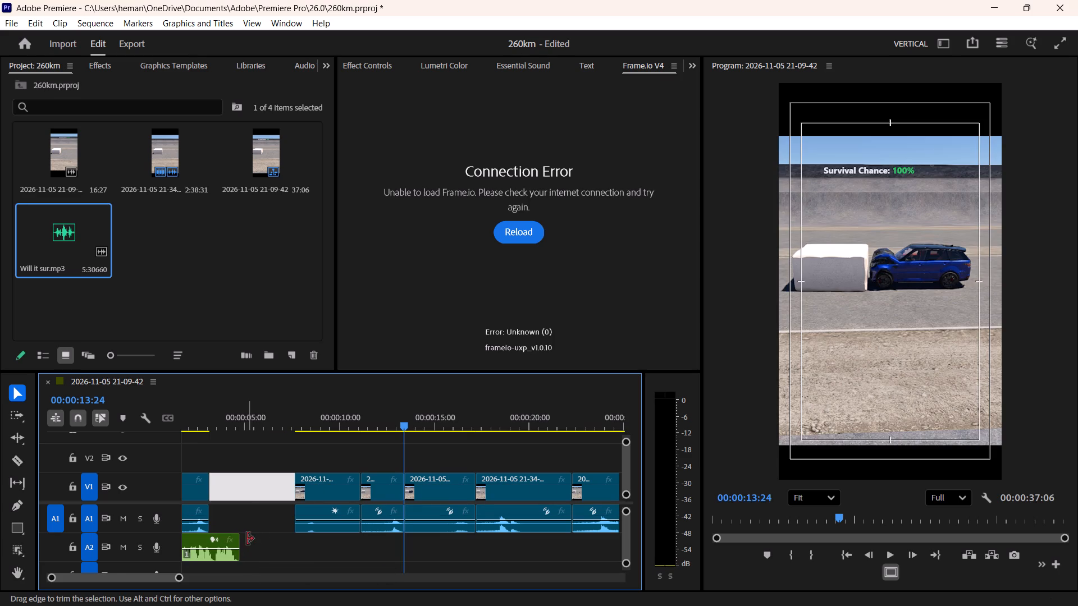
{"action": "left_click", "coordinate": [249, 520]}
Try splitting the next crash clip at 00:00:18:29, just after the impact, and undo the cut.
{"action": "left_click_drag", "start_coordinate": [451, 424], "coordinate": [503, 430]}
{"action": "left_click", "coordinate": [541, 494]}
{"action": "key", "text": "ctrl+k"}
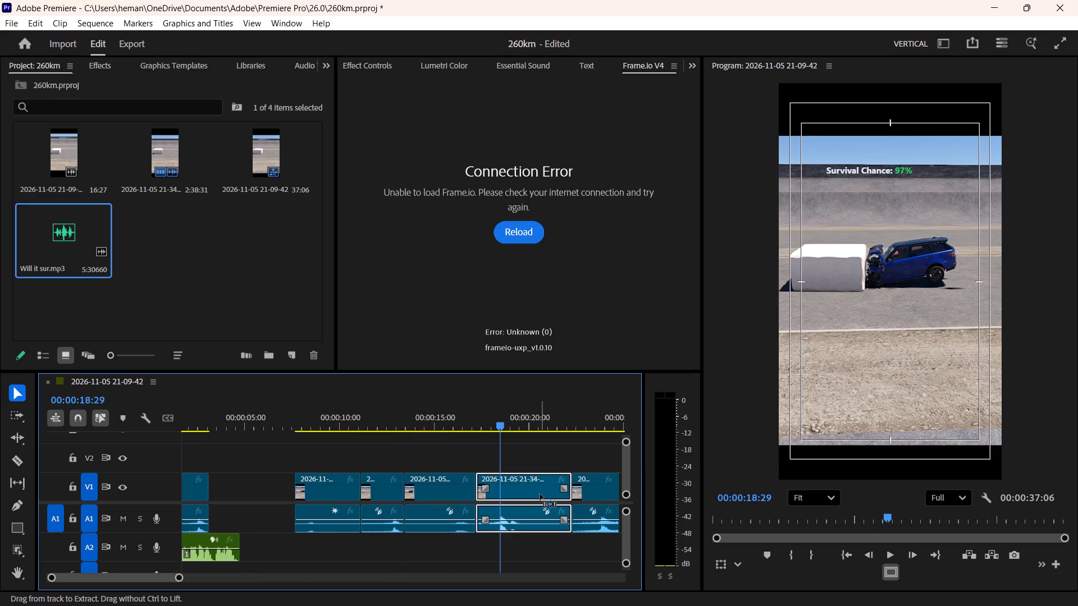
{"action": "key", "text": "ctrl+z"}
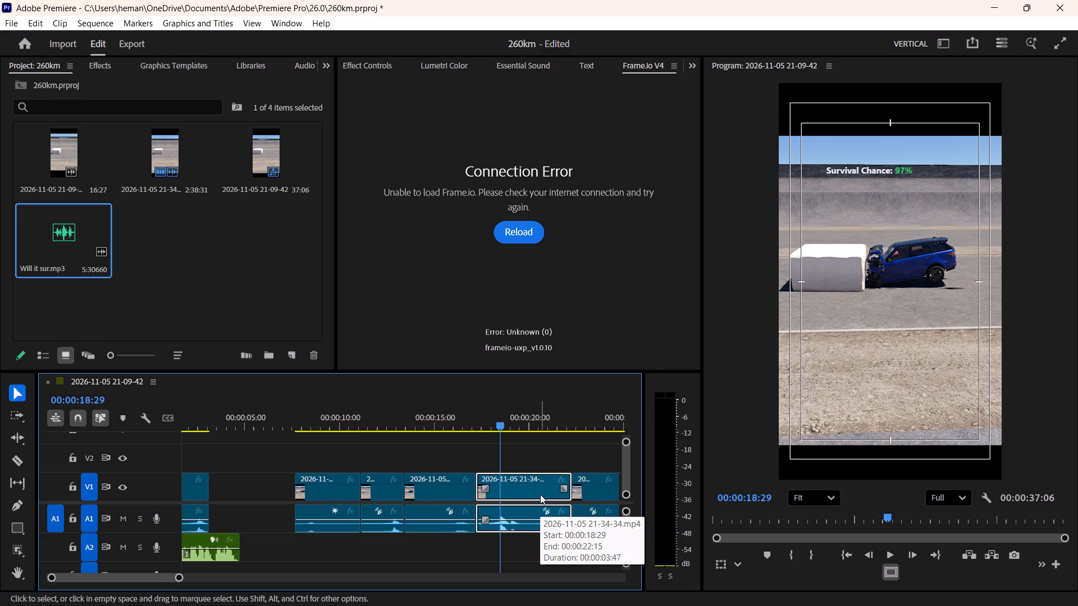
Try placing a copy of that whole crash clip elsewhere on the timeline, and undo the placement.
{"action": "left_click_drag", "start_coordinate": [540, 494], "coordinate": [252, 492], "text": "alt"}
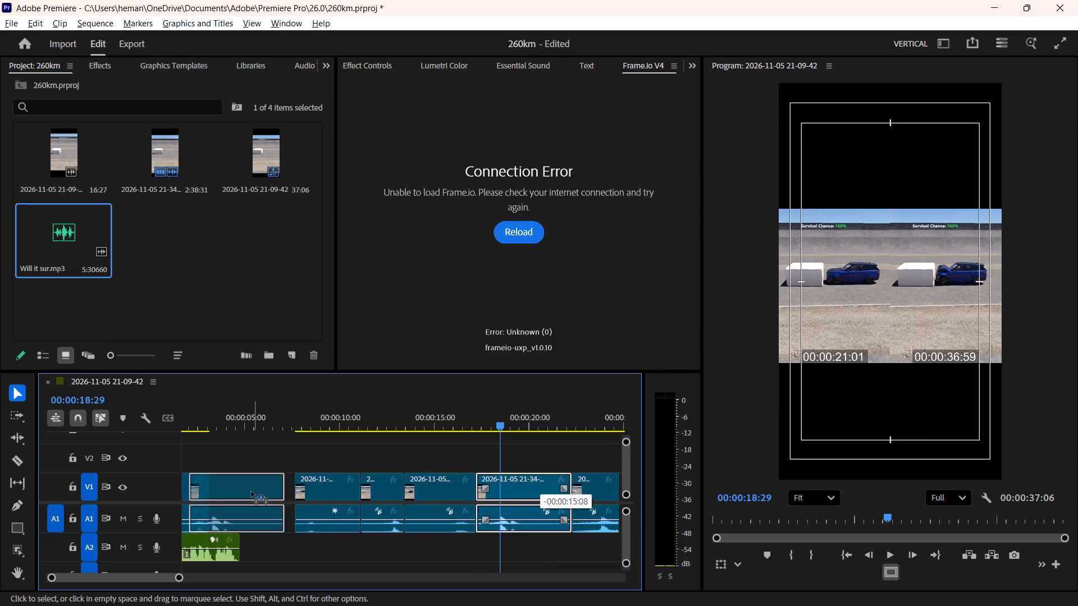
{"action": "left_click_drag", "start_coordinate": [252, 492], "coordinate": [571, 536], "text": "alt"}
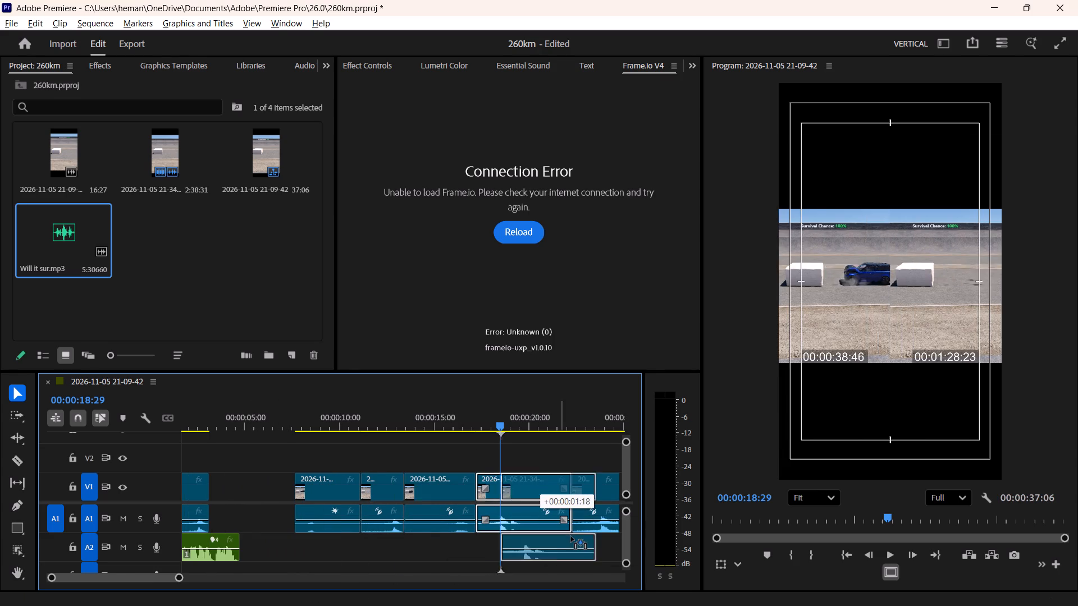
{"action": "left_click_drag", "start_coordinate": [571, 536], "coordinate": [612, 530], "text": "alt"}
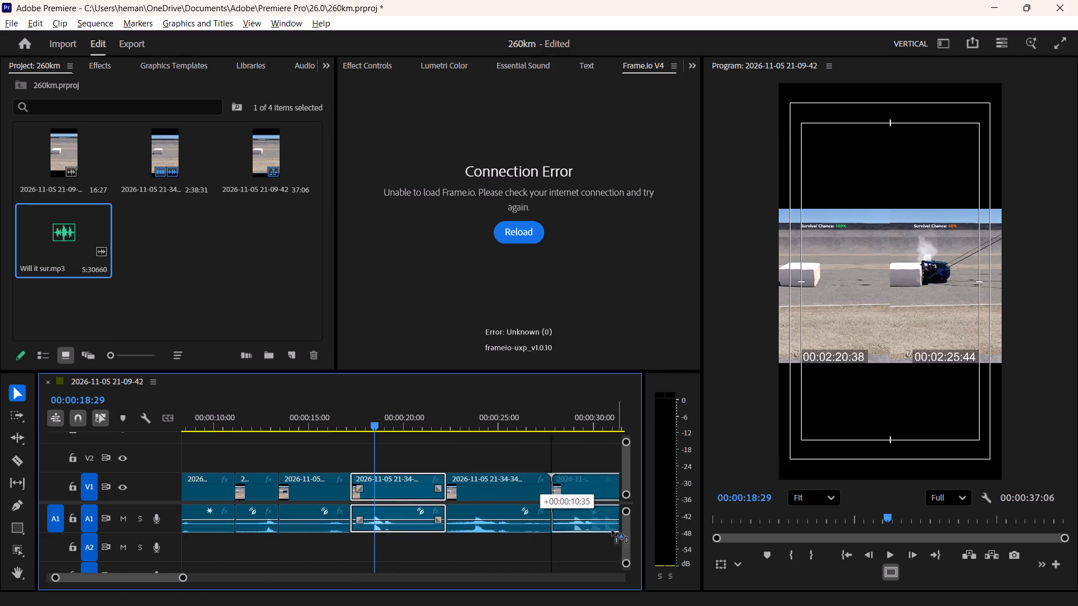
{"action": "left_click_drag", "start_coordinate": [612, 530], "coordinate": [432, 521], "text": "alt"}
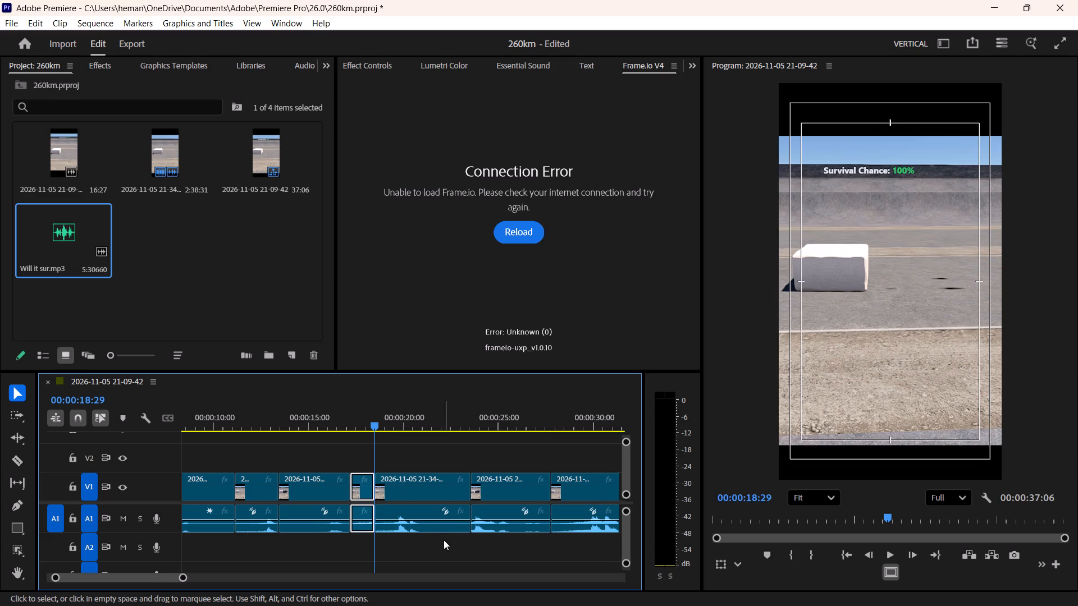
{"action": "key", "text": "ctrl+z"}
Place a copy of the crash clip under the playhead beyond the last clip, ending at about 00:00:44:42.
{"action": "key", "text": "minus"}
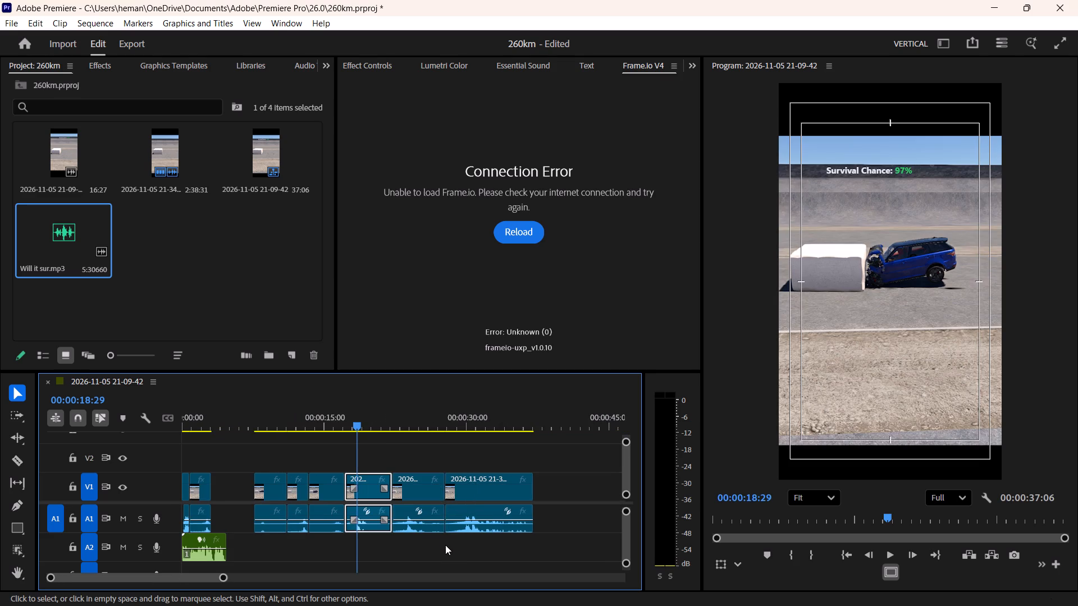
{"action": "left_click_drag", "start_coordinate": [374, 492], "coordinate": [454, 493], "text": "alt"}
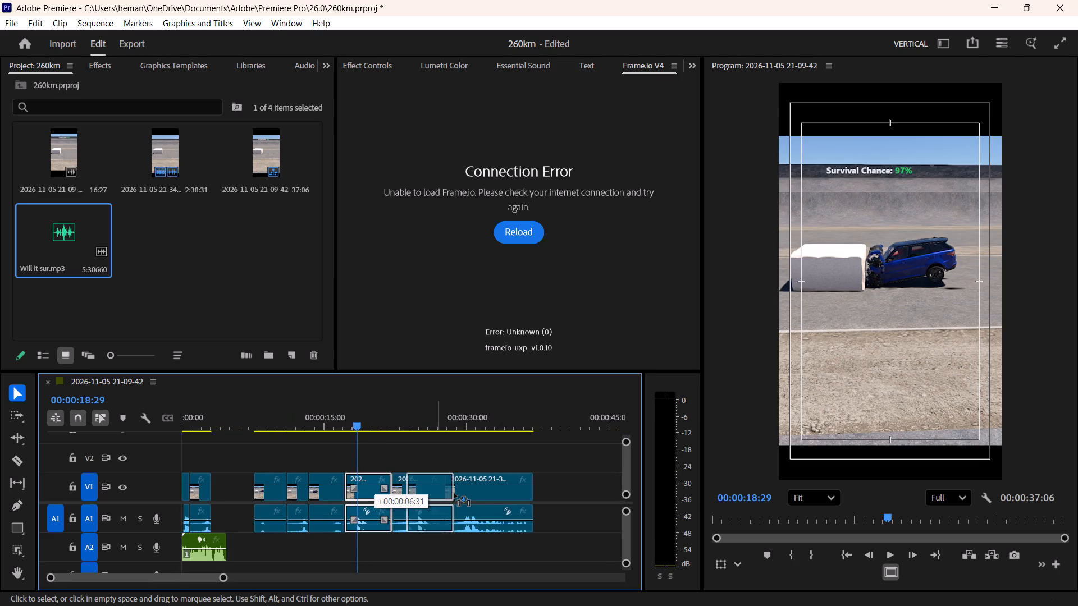
{"action": "left_click_drag", "start_coordinate": [454, 493], "coordinate": [587, 497], "text": "alt"}
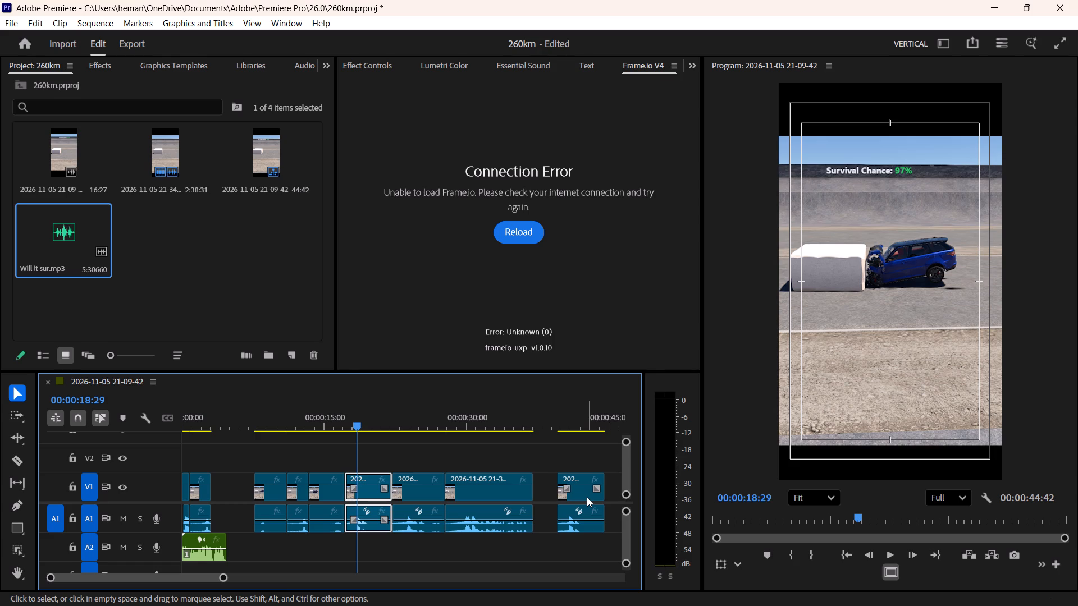
Play the original of the copied crash clip from its start through the impact, stopping at 00:00:18:22.
{"action": "key", "text": "Up"}
{"action": "key", "text": "space"}
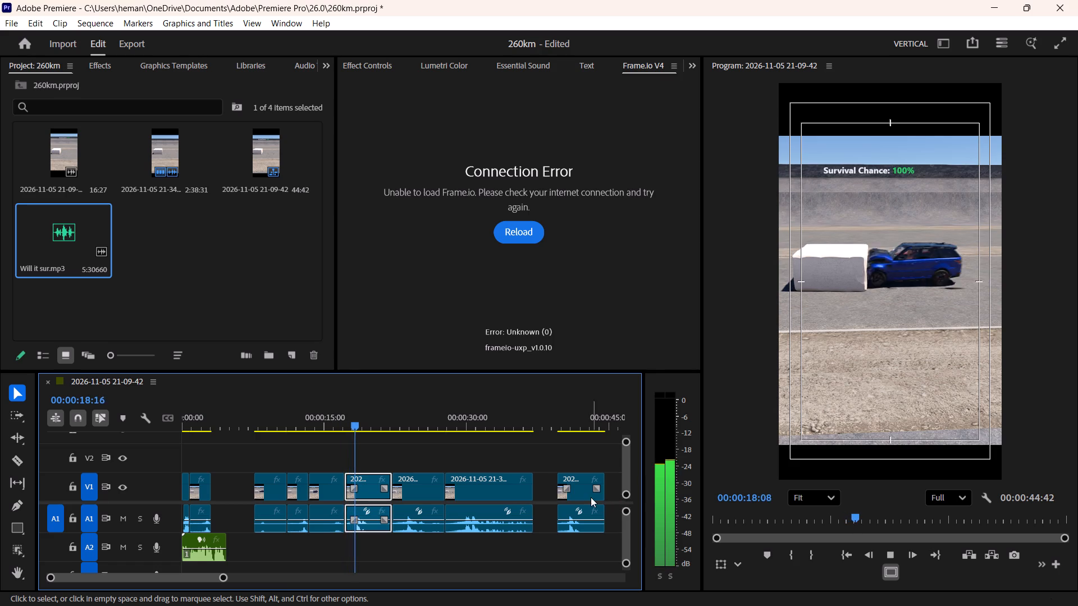
{"action": "key", "text": "space"}
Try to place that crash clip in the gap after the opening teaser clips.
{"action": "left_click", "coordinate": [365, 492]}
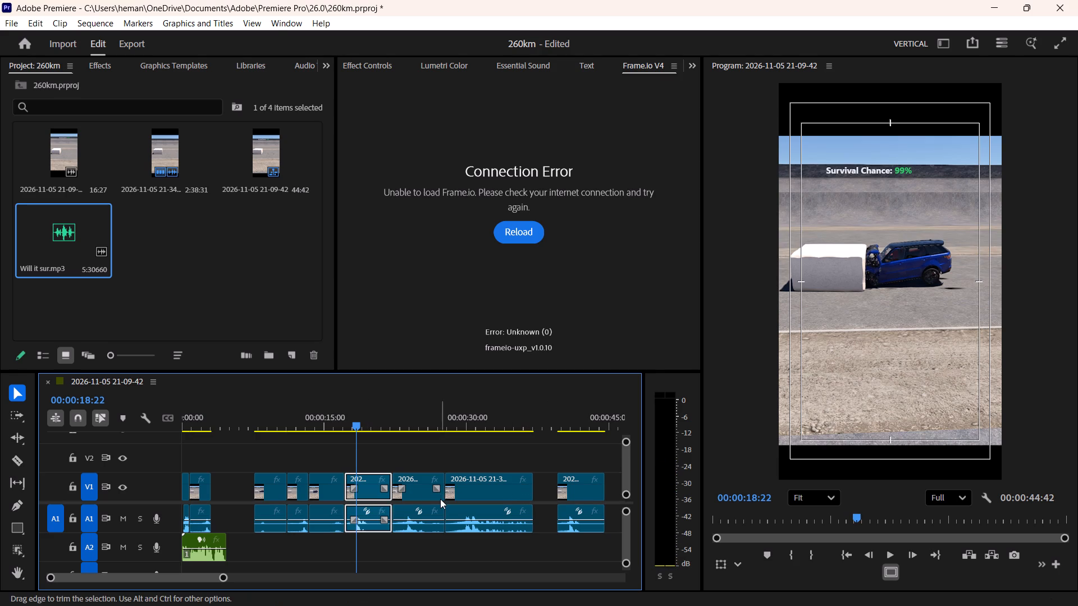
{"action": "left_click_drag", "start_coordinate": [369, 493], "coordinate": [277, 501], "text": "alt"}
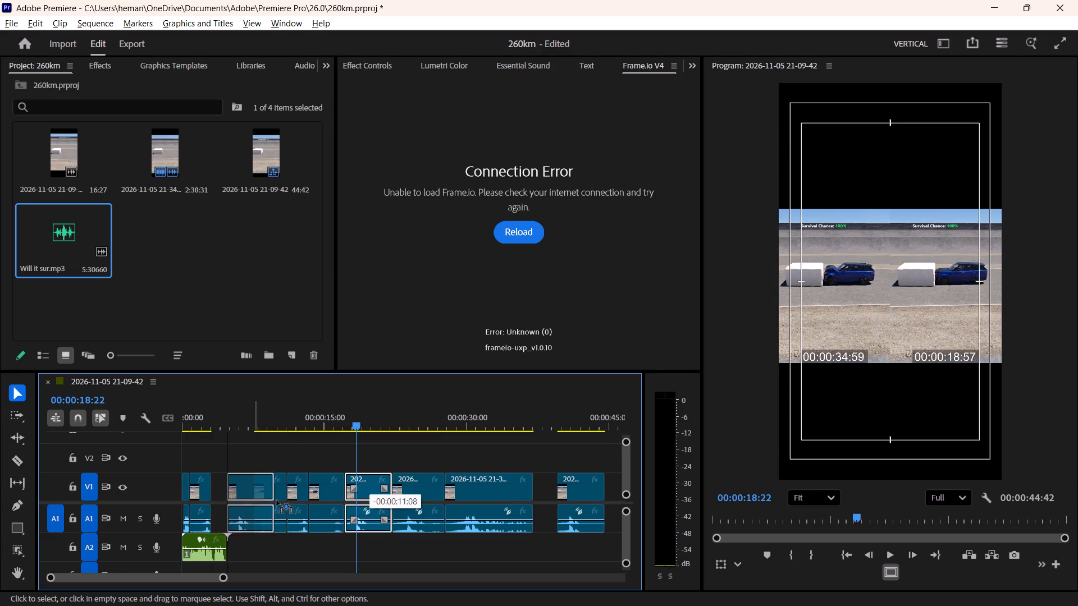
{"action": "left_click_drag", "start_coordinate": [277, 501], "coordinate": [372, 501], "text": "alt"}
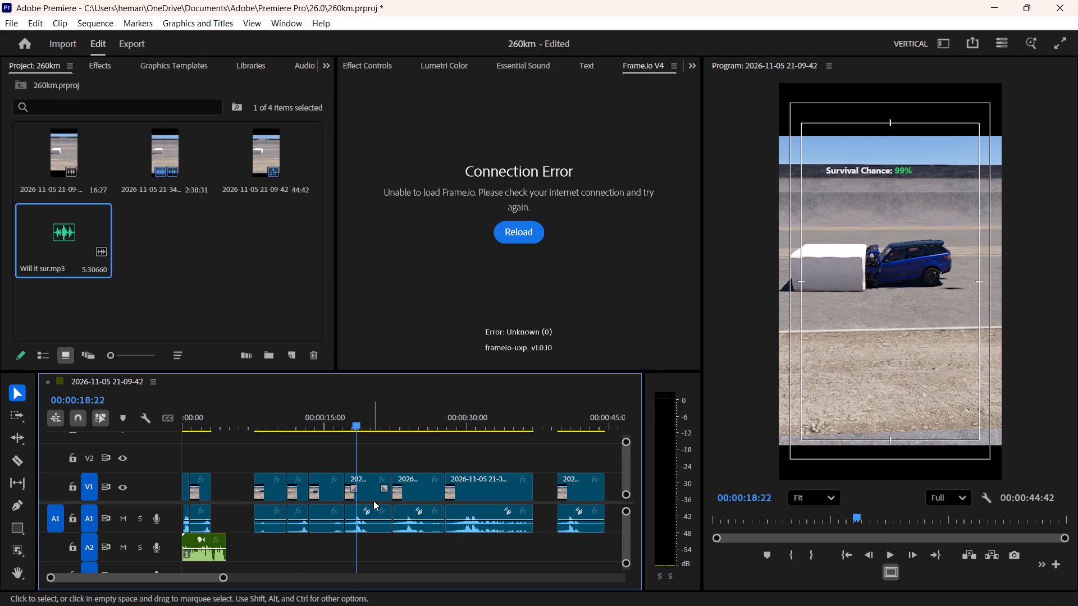
Play the copied crash clip at the timeline's end through the impact, split it at 00:00:42:16 and delete the remainder.
{"action": "left_click_drag", "start_coordinate": [481, 396], "coordinate": [551, 415]}
{"action": "left_click_drag", "start_coordinate": [517, 419], "coordinate": [563, 424]}
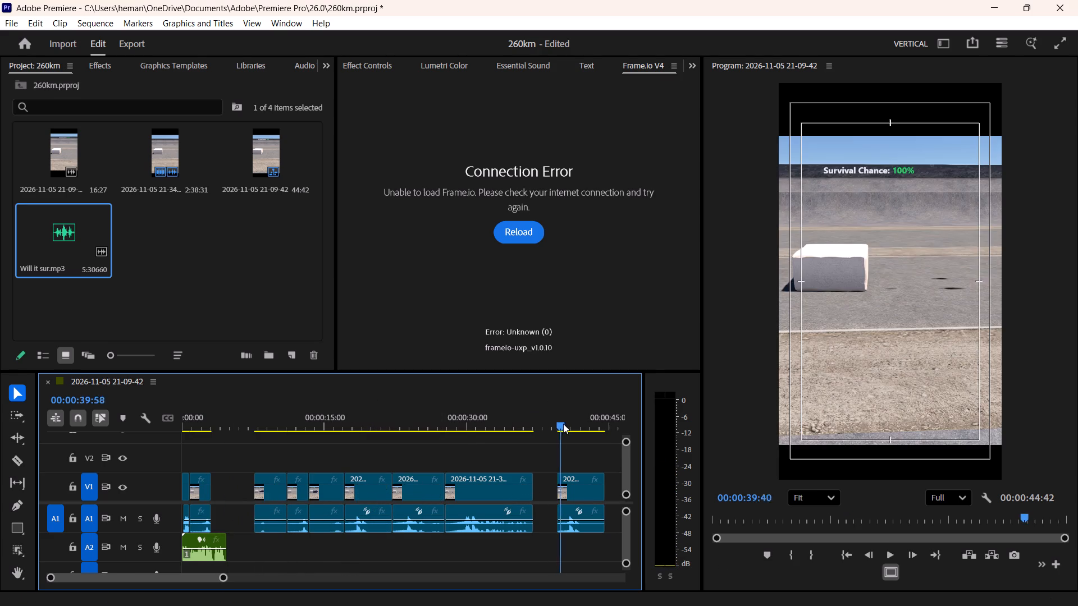
{"action": "left_click_drag", "start_coordinate": [563, 424], "coordinate": [573, 429]}
{"action": "key", "text": "Up"}
{"action": "key", "text": "space"}
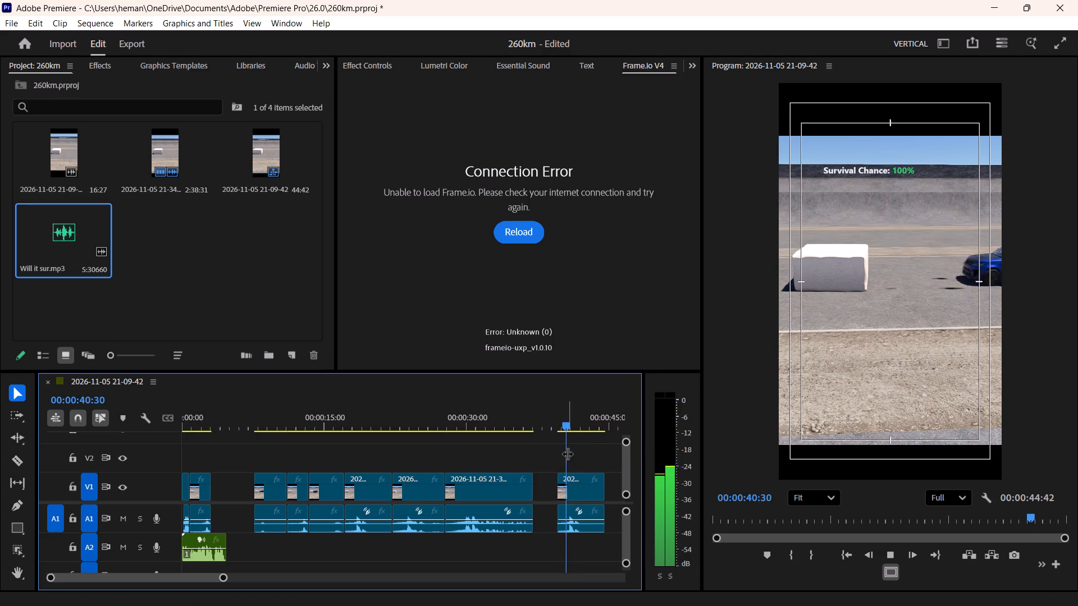
{"action": "key", "text": "space"}
{"action": "key", "text": "space"}
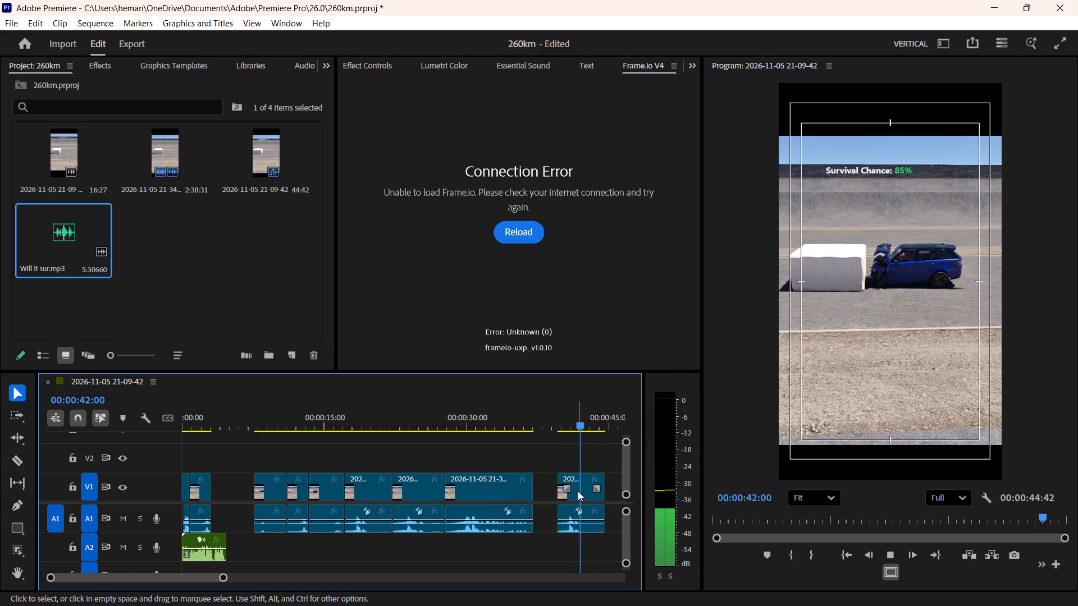
{"action": "key", "text": "space"}
{"action": "left_click", "coordinate": [580, 491]}
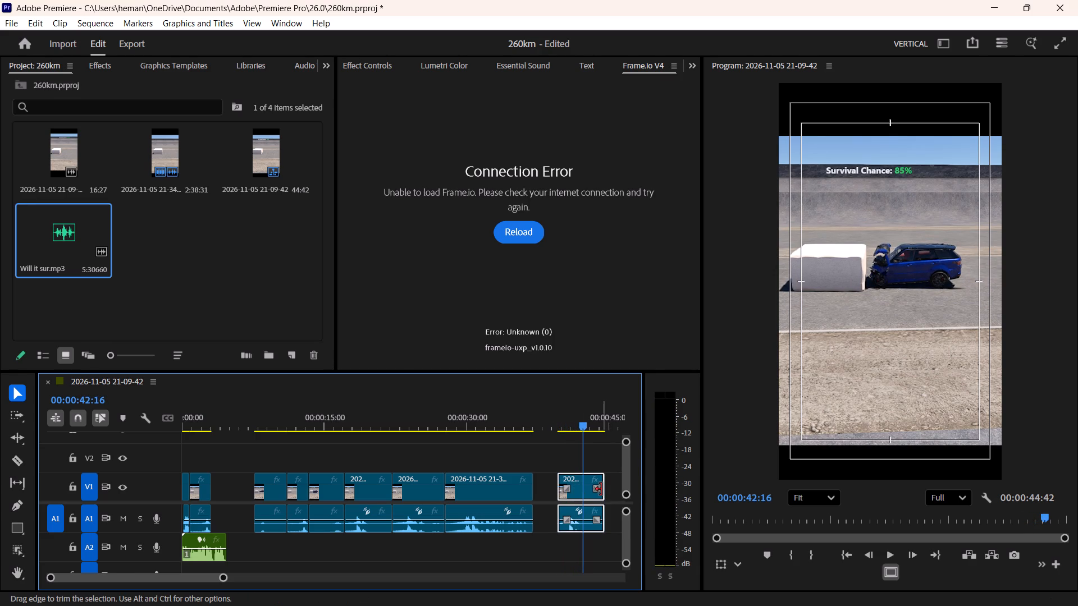
{"action": "key", "text": "ctrl+k"}
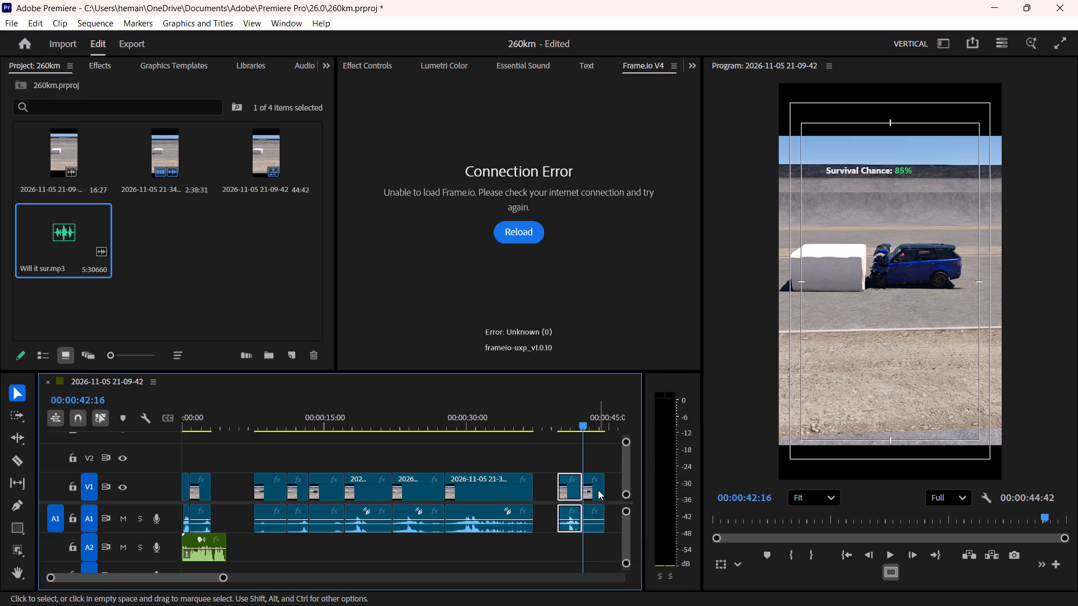
{"action": "left_click", "coordinate": [592, 495]}
{"action": "key", "text": "BackSpace"}
Move the shortened crash clip directly after the opening teaser clips and close the gap that follows it.
{"action": "left_click_drag", "start_coordinate": [569, 499], "coordinate": [482, 504]}
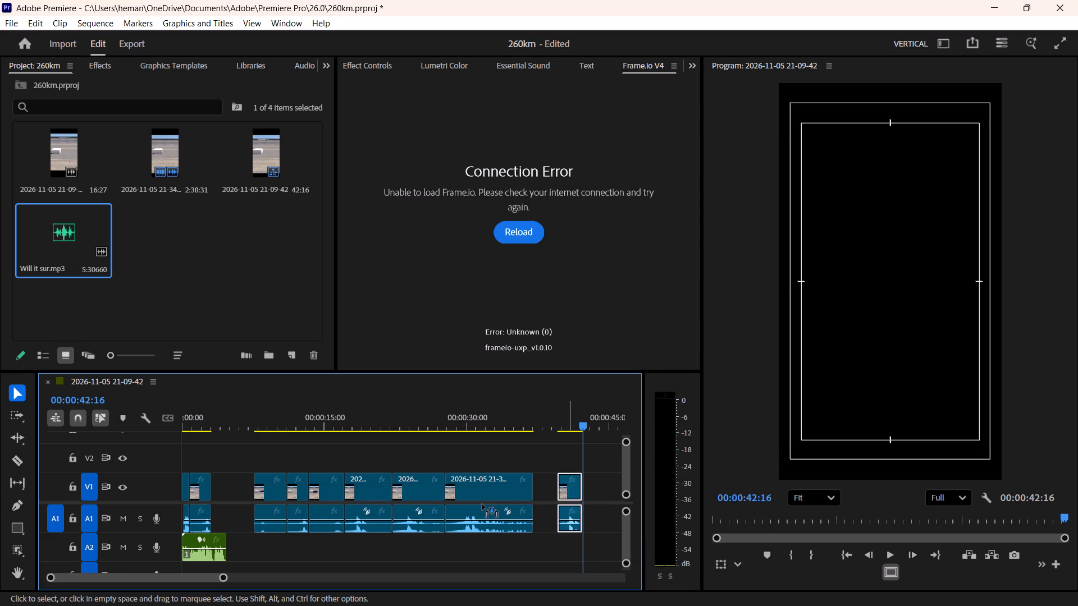
{"action": "left_click_drag", "start_coordinate": [482, 504], "coordinate": [229, 511]}
{"action": "left_click", "coordinate": [251, 488]}
{"action": "left_click", "coordinate": [249, 488]}
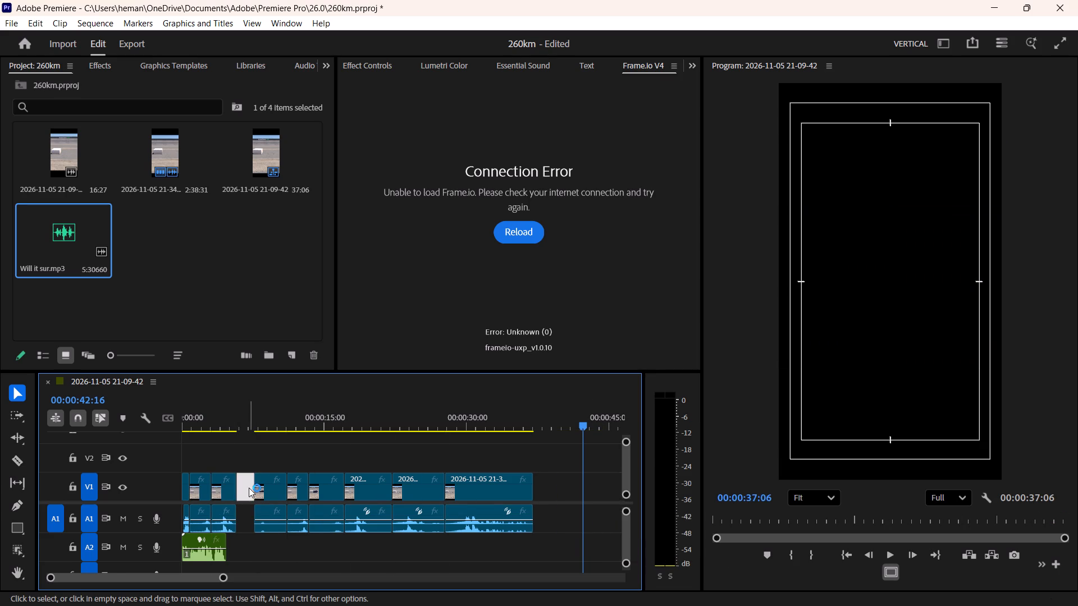
{"action": "key", "text": "BackSpace"}
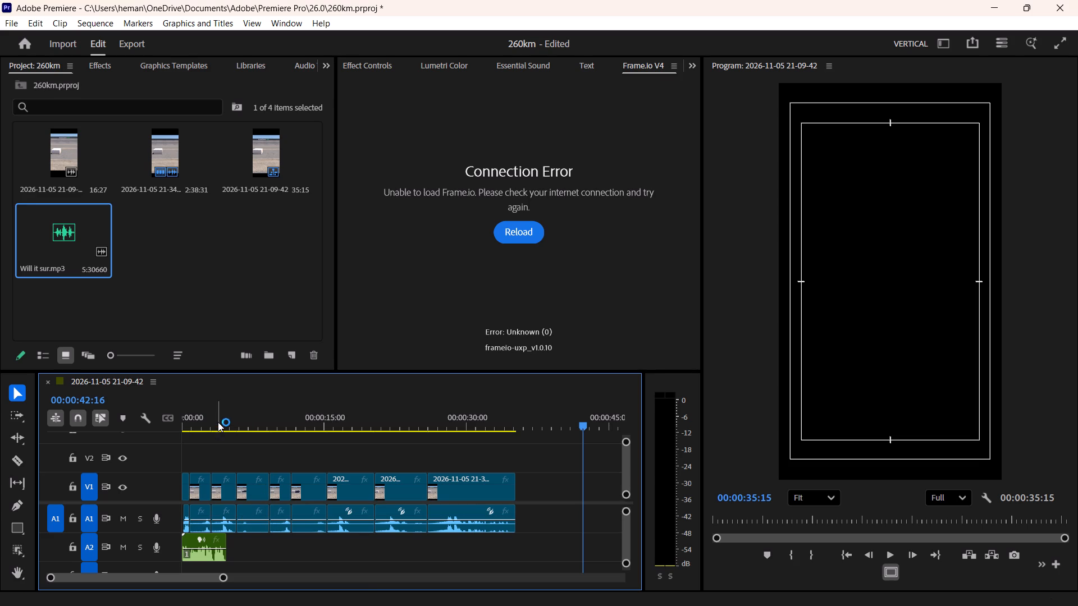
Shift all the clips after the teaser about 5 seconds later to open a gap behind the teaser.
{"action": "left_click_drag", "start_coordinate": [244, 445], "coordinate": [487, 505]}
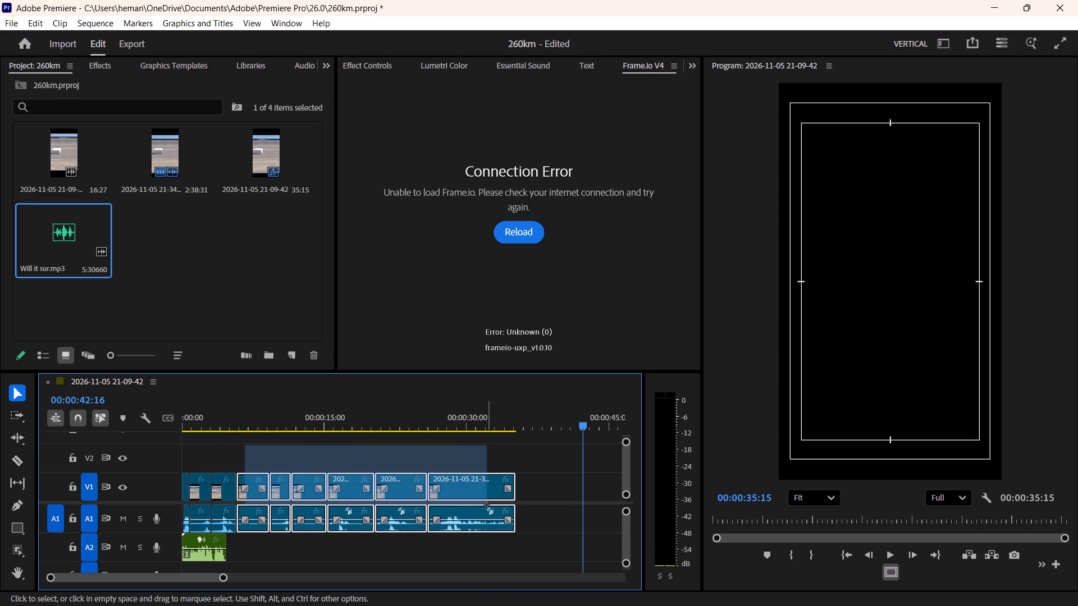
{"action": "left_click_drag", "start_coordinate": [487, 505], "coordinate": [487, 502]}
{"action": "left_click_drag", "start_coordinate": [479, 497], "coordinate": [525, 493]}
Scrub through the later crash clips, from about 00:00:24 to 00:00:32, to compare their impacts and survival chances.
{"action": "left_click_drag", "start_coordinate": [308, 423], "coordinate": [153, 451]}
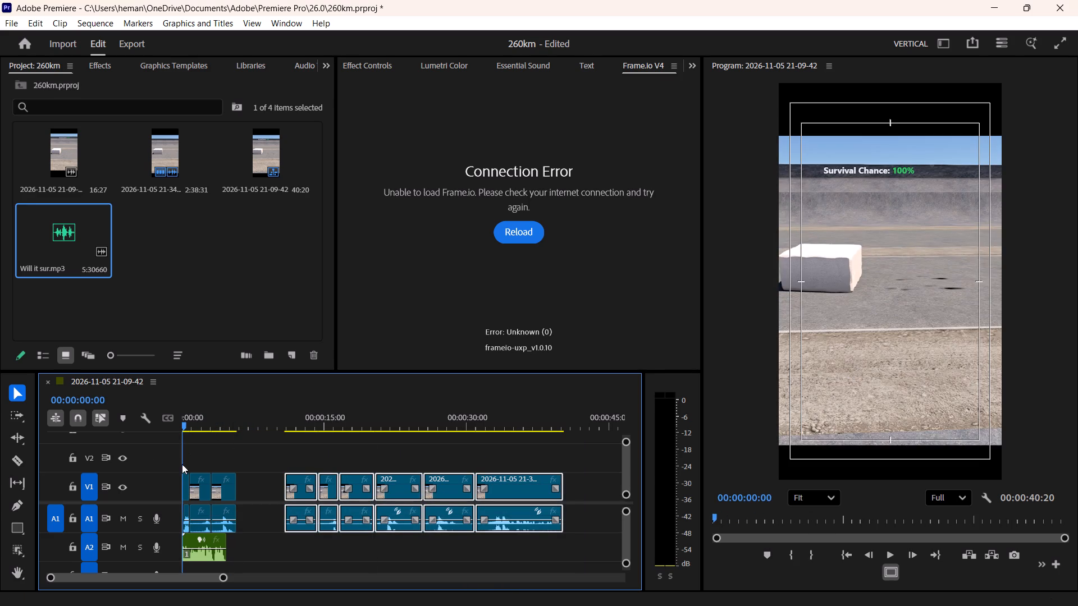
{"action": "left_click", "coordinate": [303, 446]}
{"action": "left_click", "coordinate": [299, 488]}
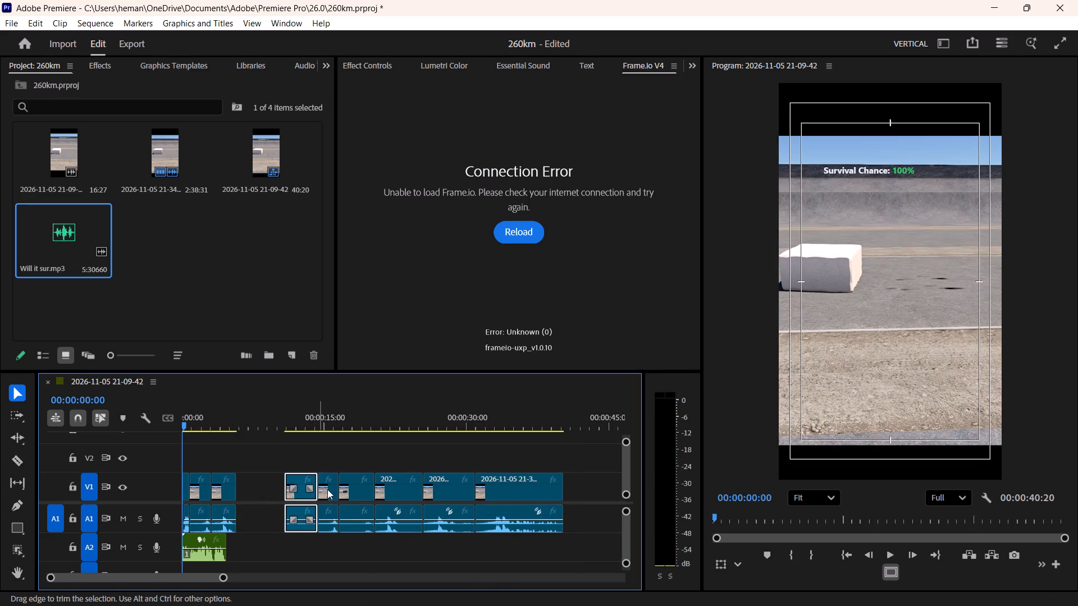
{"action": "left_click", "coordinate": [327, 491]}
{"action": "left_click", "coordinate": [355, 490]}
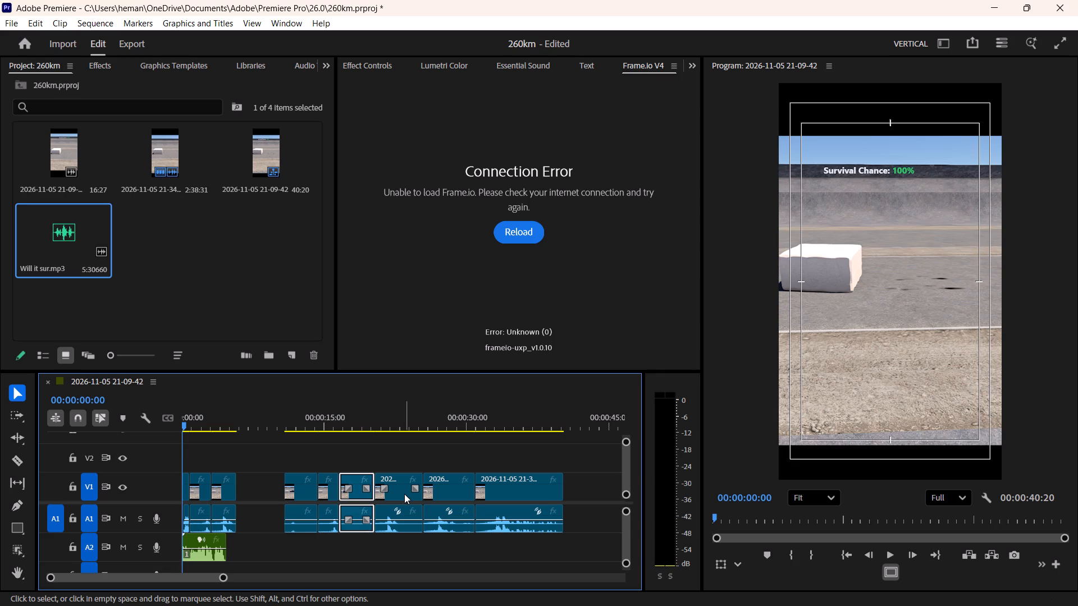
{"action": "left_click", "coordinate": [401, 494]}
{"action": "left_click", "coordinate": [449, 495]}
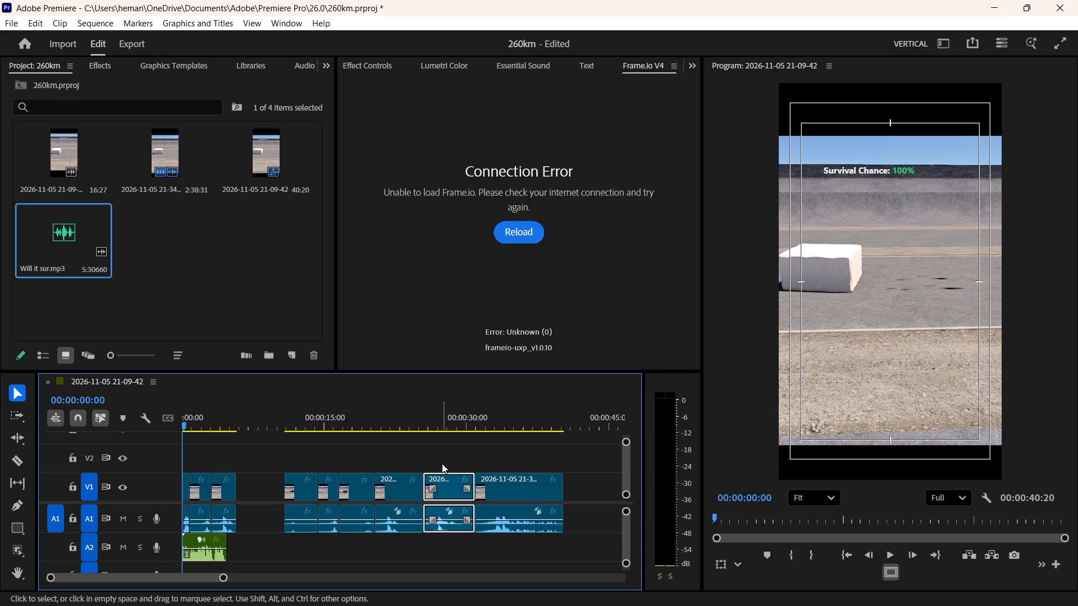
{"action": "left_click_drag", "start_coordinate": [444, 457], "coordinate": [394, 483]}
{"action": "left_click_drag", "start_coordinate": [391, 423], "coordinate": [420, 437]}
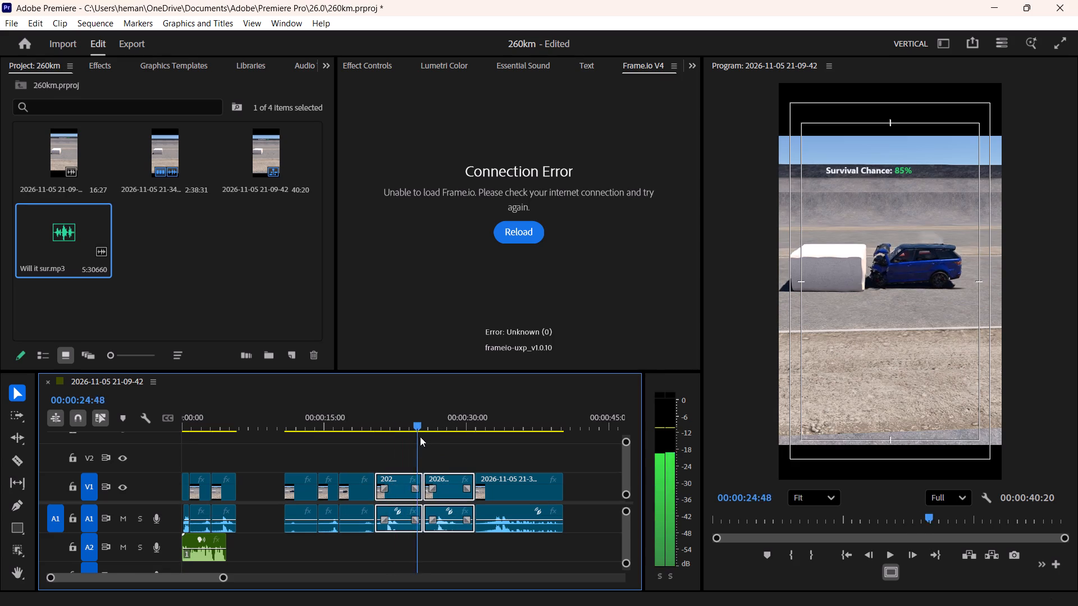
{"action": "left_click_drag", "start_coordinate": [420, 437], "coordinate": [492, 440]}
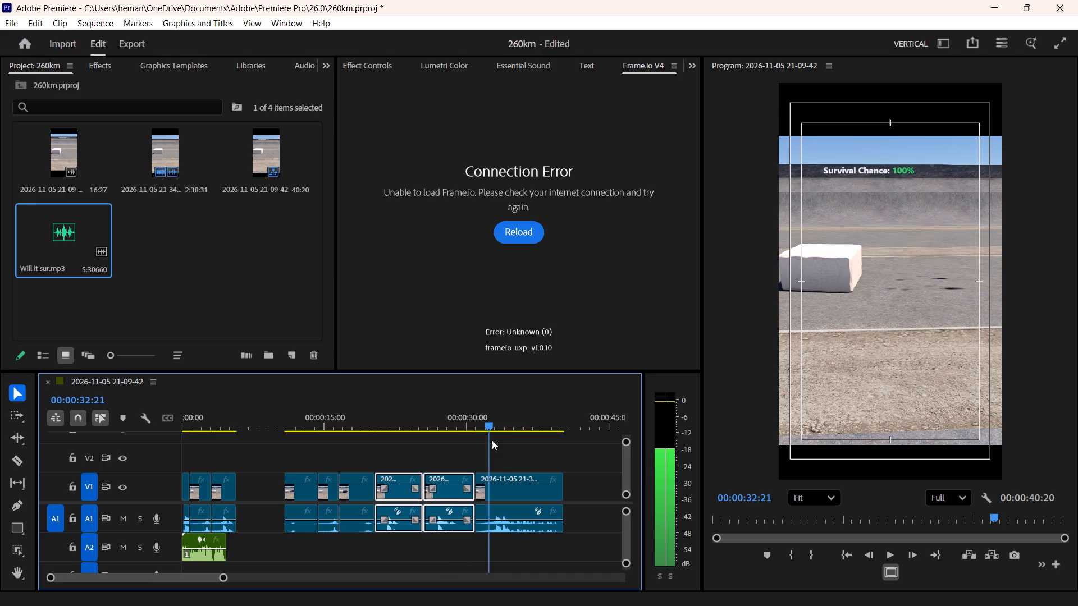
{"action": "left_click_drag", "start_coordinate": [492, 440], "coordinate": [473, 448]}
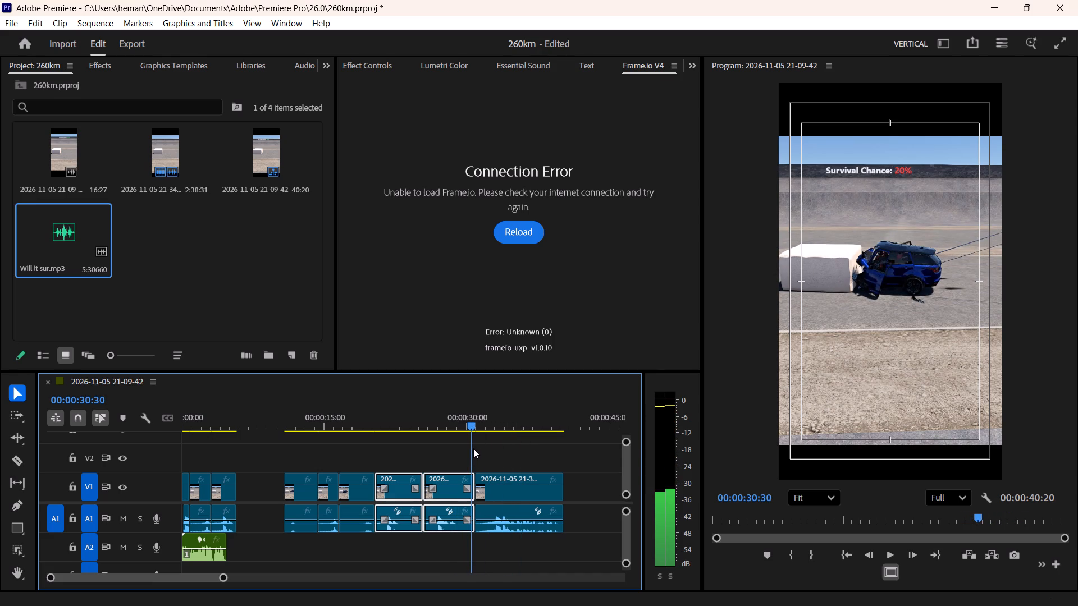
{"action": "left_click_drag", "start_coordinate": [473, 448], "coordinate": [491, 449]}
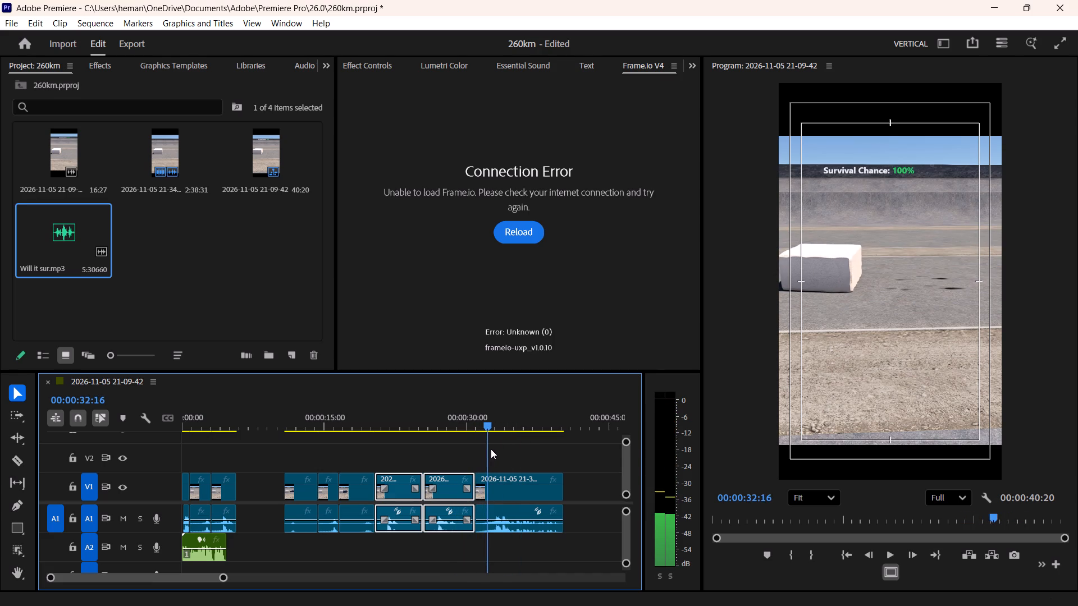
{"action": "left_click_drag", "start_coordinate": [491, 449], "coordinate": [469, 450]}
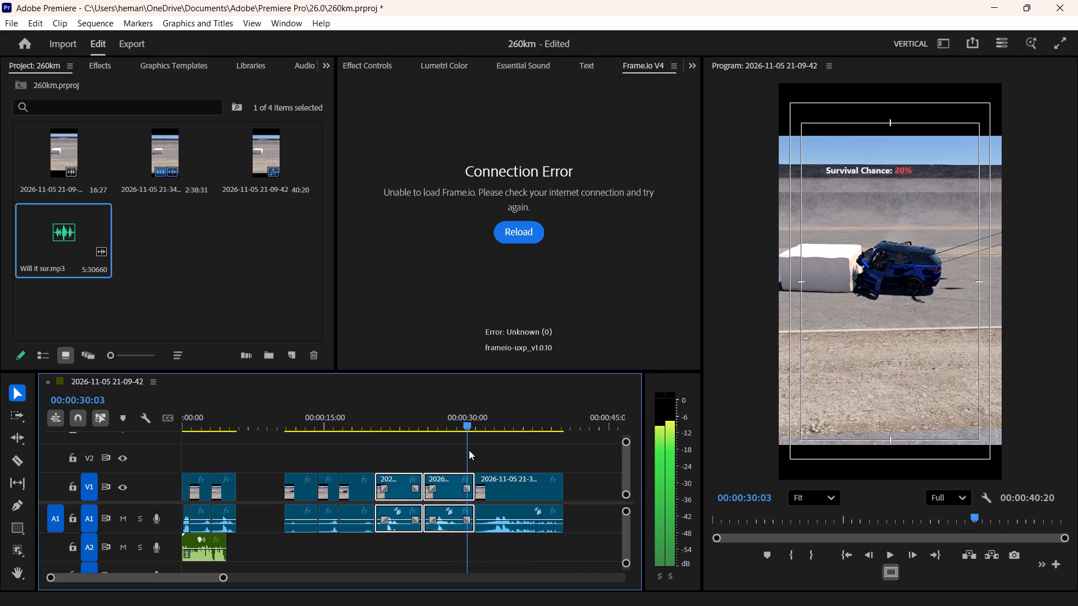
{"action": "left_click_drag", "start_coordinate": [469, 450], "coordinate": [446, 451]}
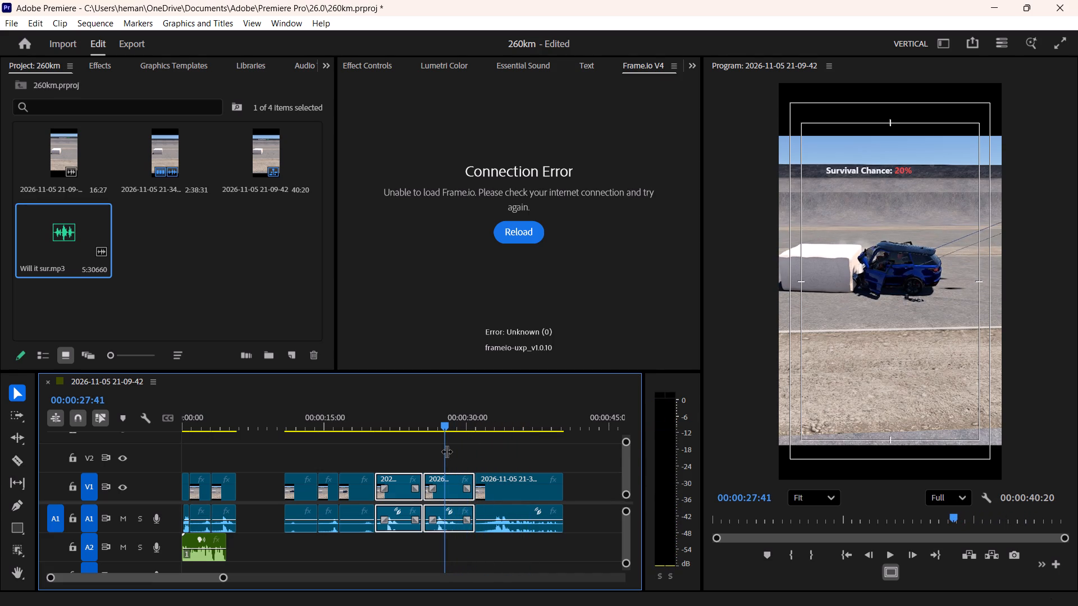
{"action": "left_click", "coordinate": [460, 449]}
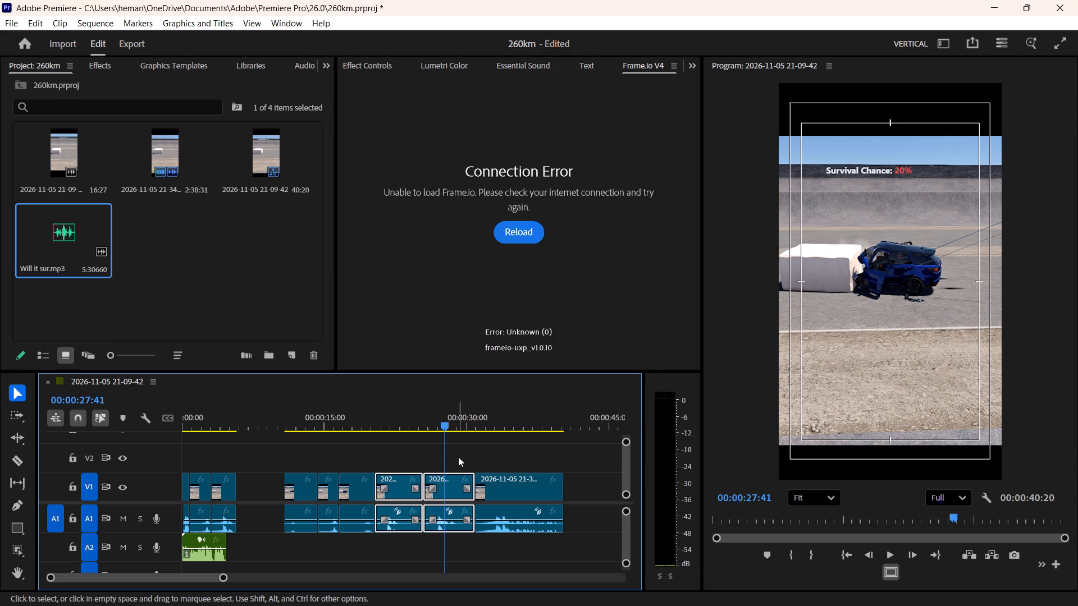
Move the second-to-last crash clip, the 20% survival chance one, to the end of the sequence and close the gap it leaves.
{"action": "left_click_drag", "start_coordinate": [445, 497], "coordinate": [582, 492]}
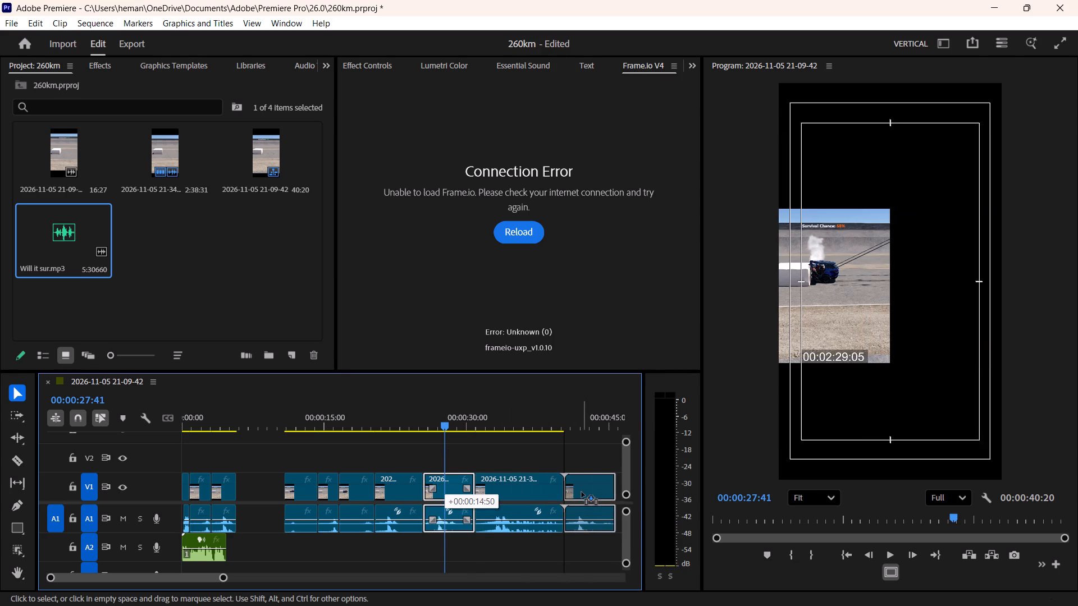
{"action": "left_click_drag", "start_coordinate": [582, 492], "coordinate": [584, 492]}
{"action": "left_click", "coordinate": [464, 493]}
{"action": "key", "text": "BackSpace"}
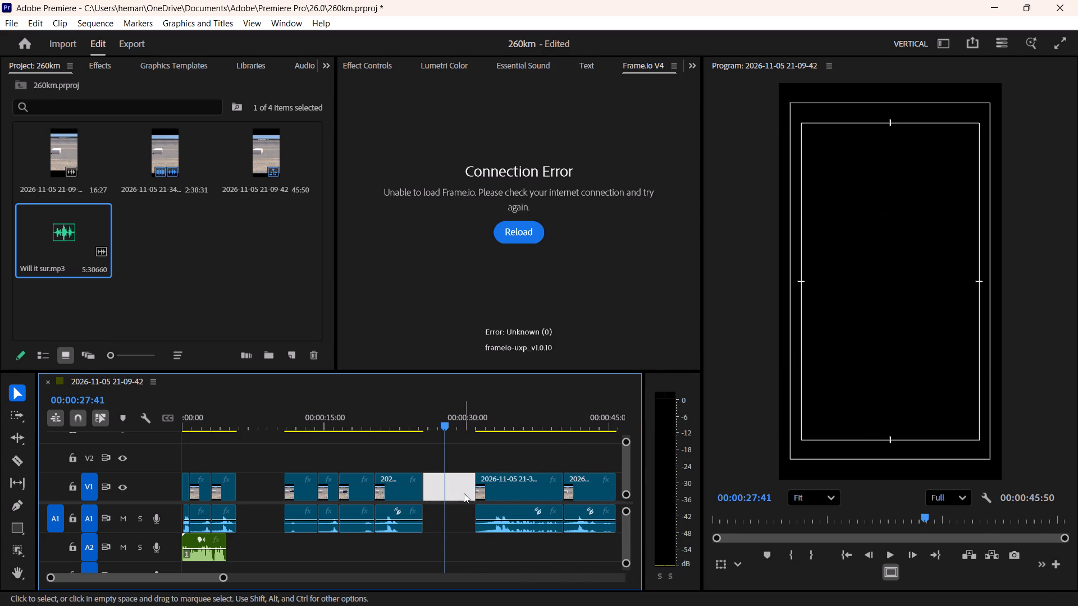
Play the opening teaser from 00:00:00:00 to 00:00:05:25 to check the three crash clips against the voice-over.
{"action": "left_click_drag", "start_coordinate": [281, 405], "coordinate": [139, 434]}
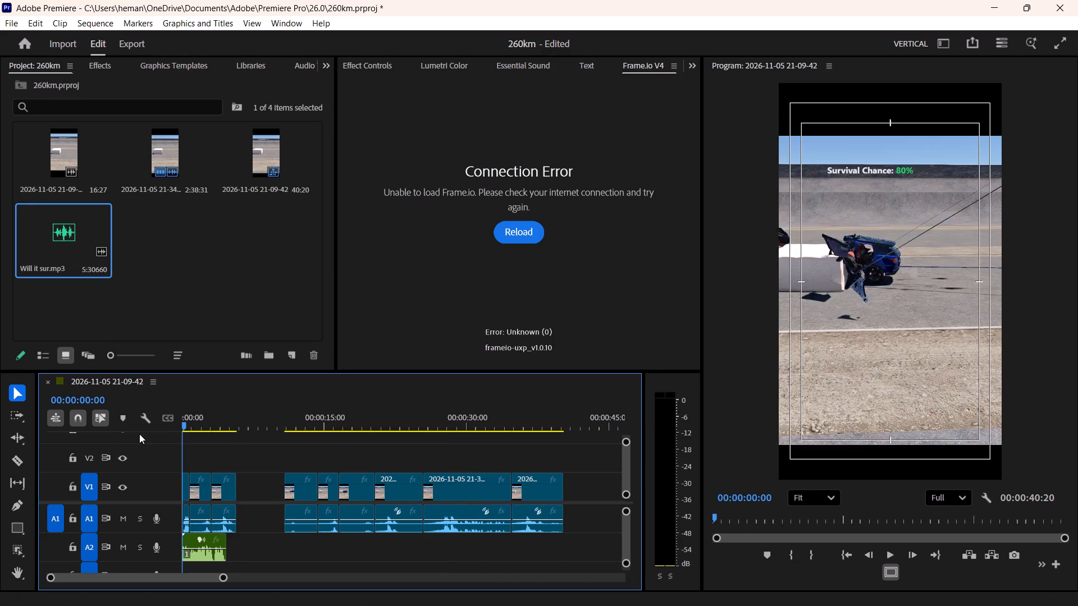
{"action": "left_click_drag", "start_coordinate": [139, 434], "coordinate": [107, 444]}
{"action": "left_click", "coordinate": [254, 453]}
{"action": "key", "text": "space"}
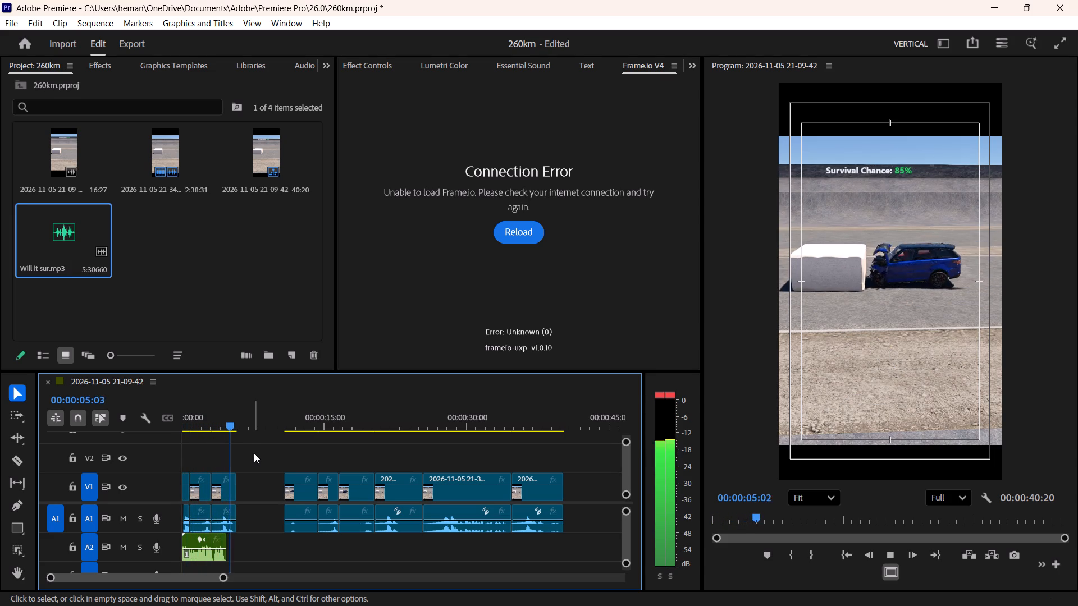
{"action": "key", "text": "space"}
Trim the end of the third teaser clip back to the end of the voice-over, for a duration of 00:00:01:37.
{"action": "left_click", "coordinate": [253, 488]}
{"action": "key", "text": "equal"}
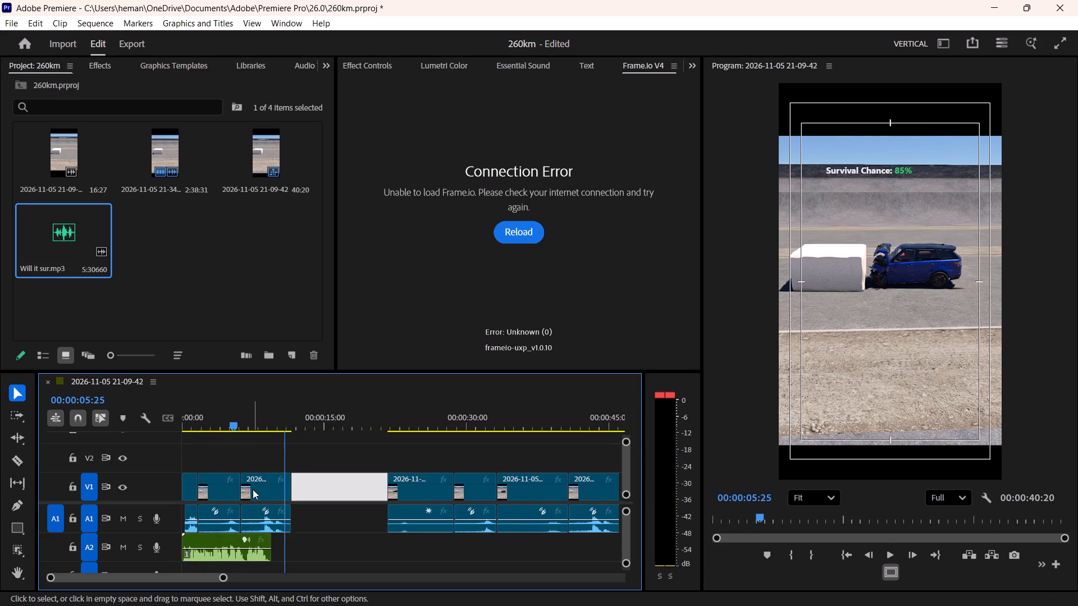
{"action": "key", "text": "equal"}
{"action": "left_click_drag", "start_coordinate": [404, 515], "coordinate": [366, 515]}
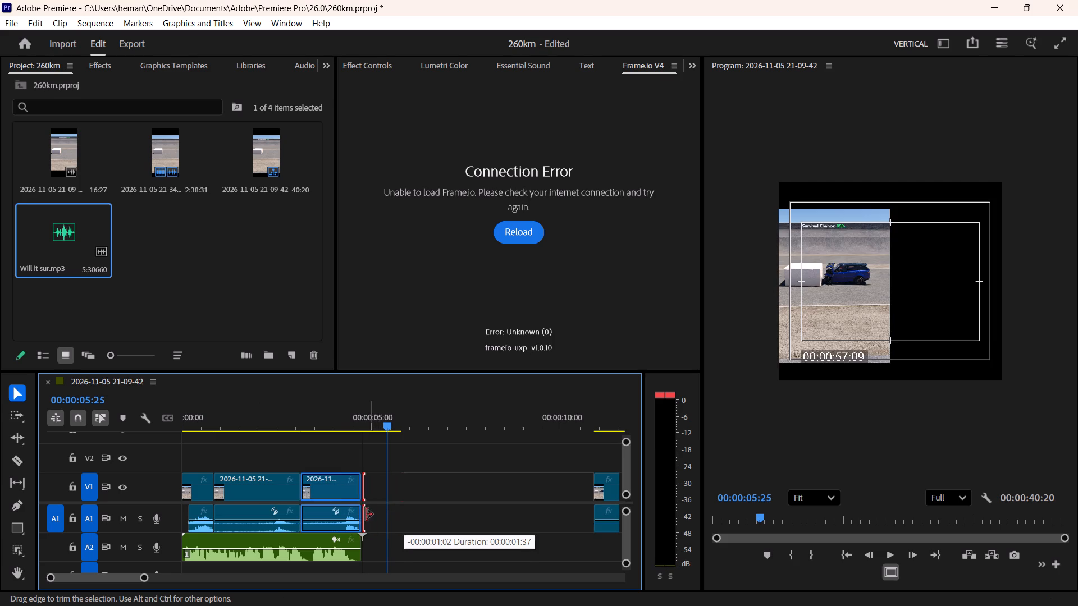
{"action": "left_click_drag", "start_coordinate": [366, 515], "coordinate": [364, 515]}
Play the trimmed teaser from 00:00:00:00 past the end of the voice-over.
{"action": "left_click_drag", "start_coordinate": [330, 417], "coordinate": [63, 462]}
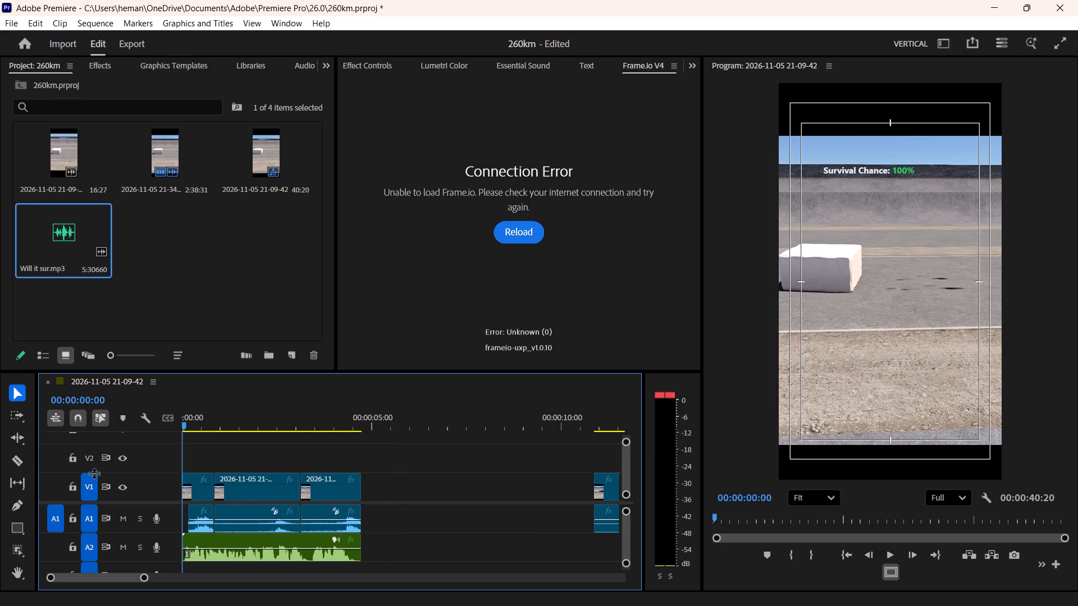
{"action": "left_click", "coordinate": [479, 482]}
{"action": "key", "text": "space"}
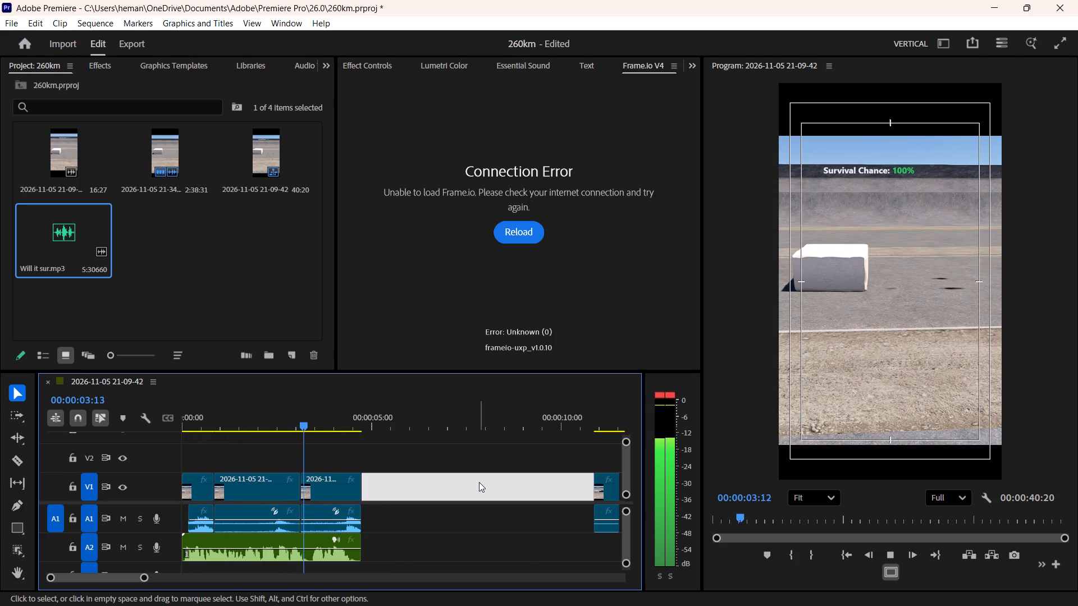
{"action": "key", "text": "space"}
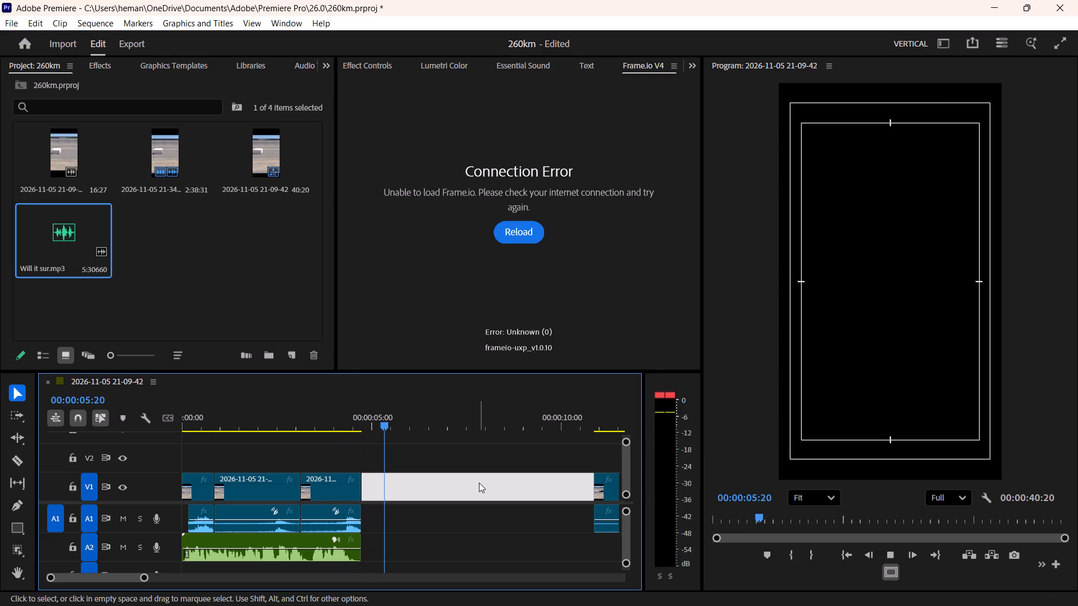
Close the gap between the teaser and the main crash clips.
{"action": "left_click", "coordinate": [483, 491]}
{"action": "left_click", "coordinate": [483, 491]}
{"action": "key", "text": "BackSpace"}
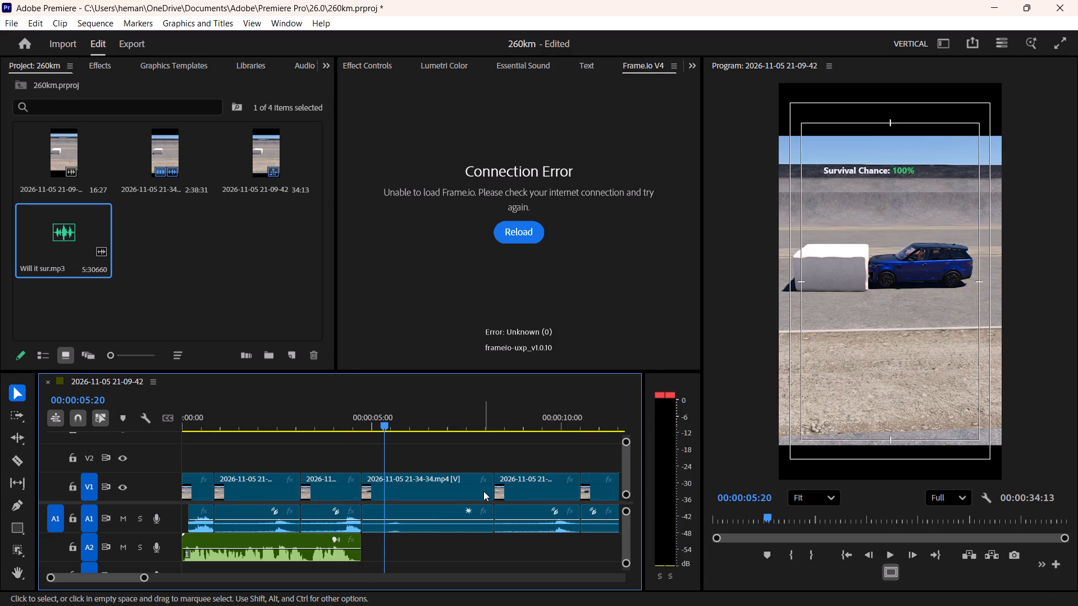
Play the first main crash clip from 00:00:04:45 and ripple trim its end to the playhead at 00:00:07:19.
{"action": "type", "text": "--"}
{"action": "key", "text": "Up"}
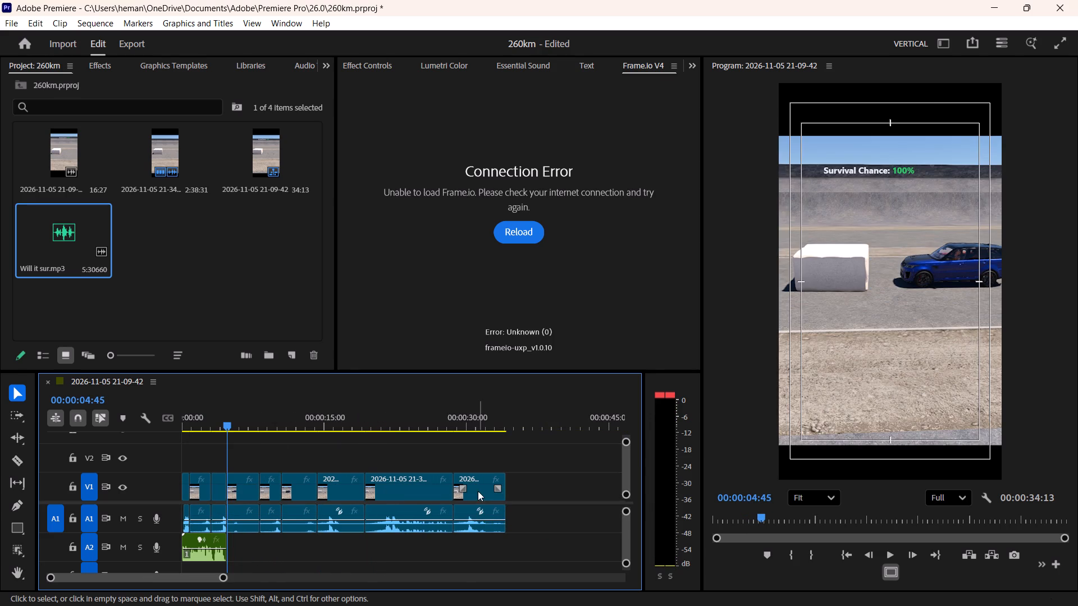
{"action": "left_click", "coordinate": [575, 462]}
{"action": "key", "text": "space"}
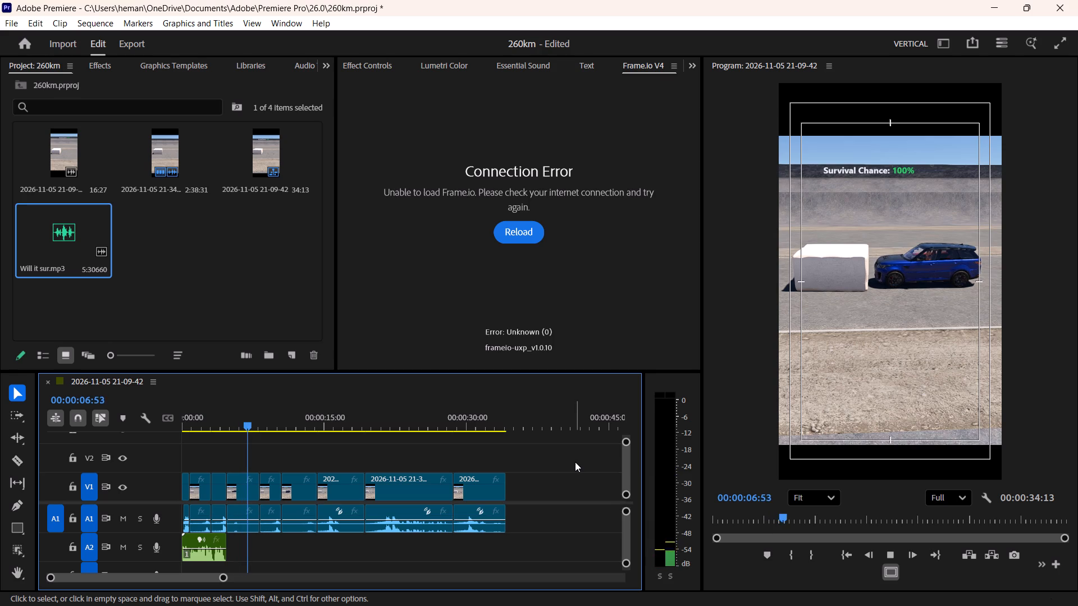
{"action": "key", "text": "space"}
{"action": "key", "text": "space"}
{"action": "key", "text": "space"}
{"action": "left_click", "coordinate": [249, 526]}
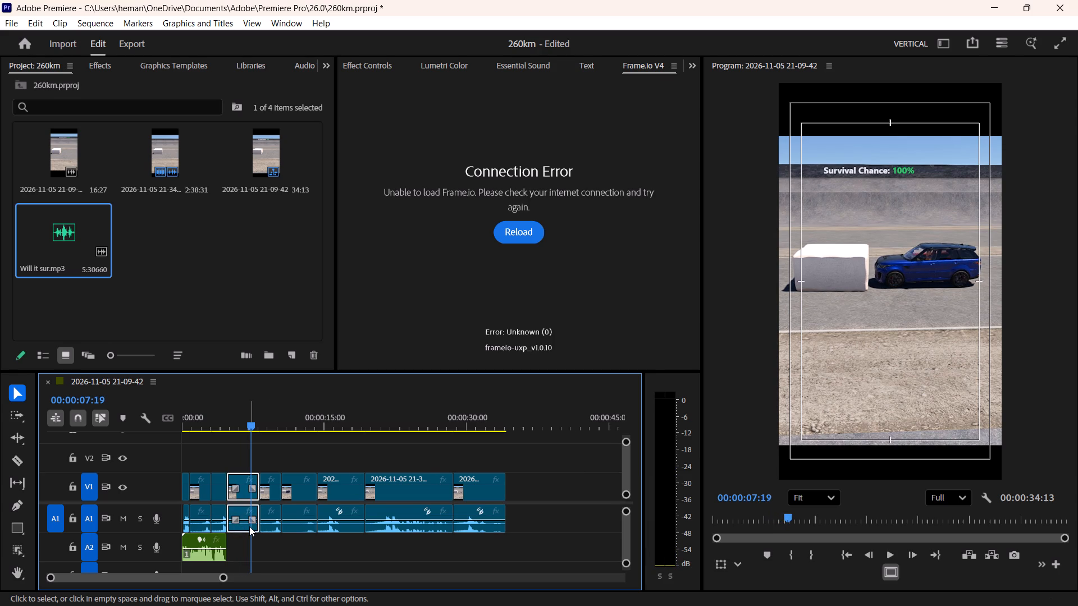
{"action": "key", "text": "w"}
Delete the third main crash clip and close the gap it leaves before the following clips.
{"action": "left_click", "coordinate": [259, 529]}
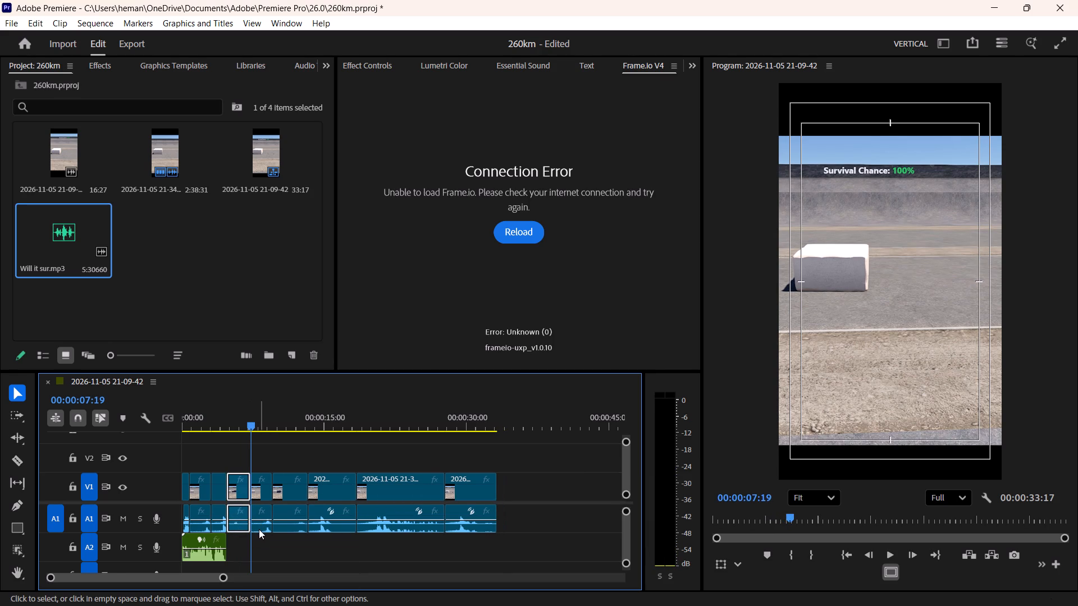
{"action": "key", "text": "space"}
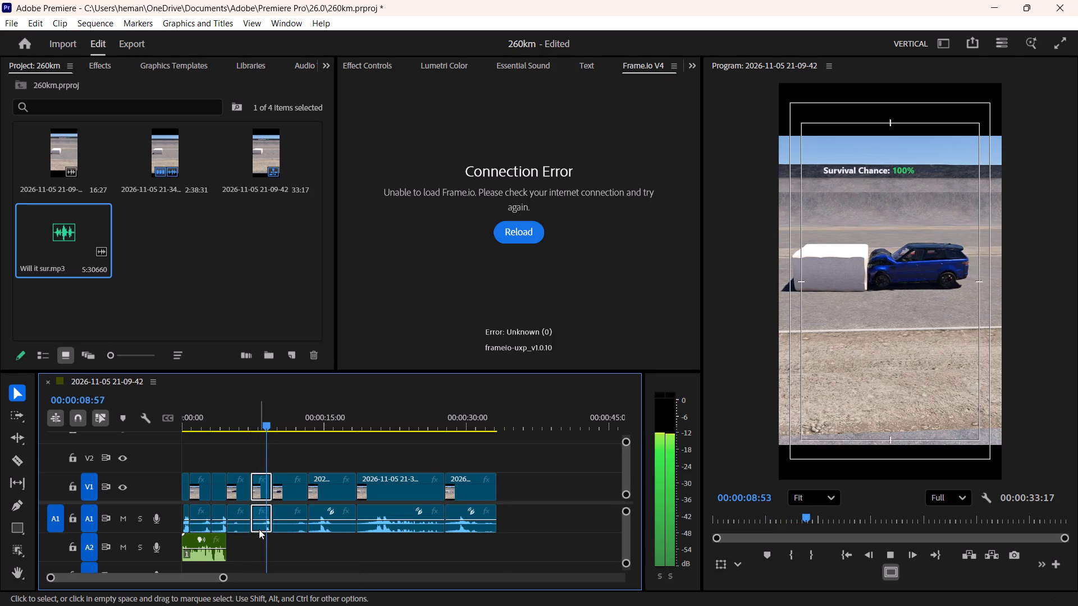
{"action": "key", "text": "space"}
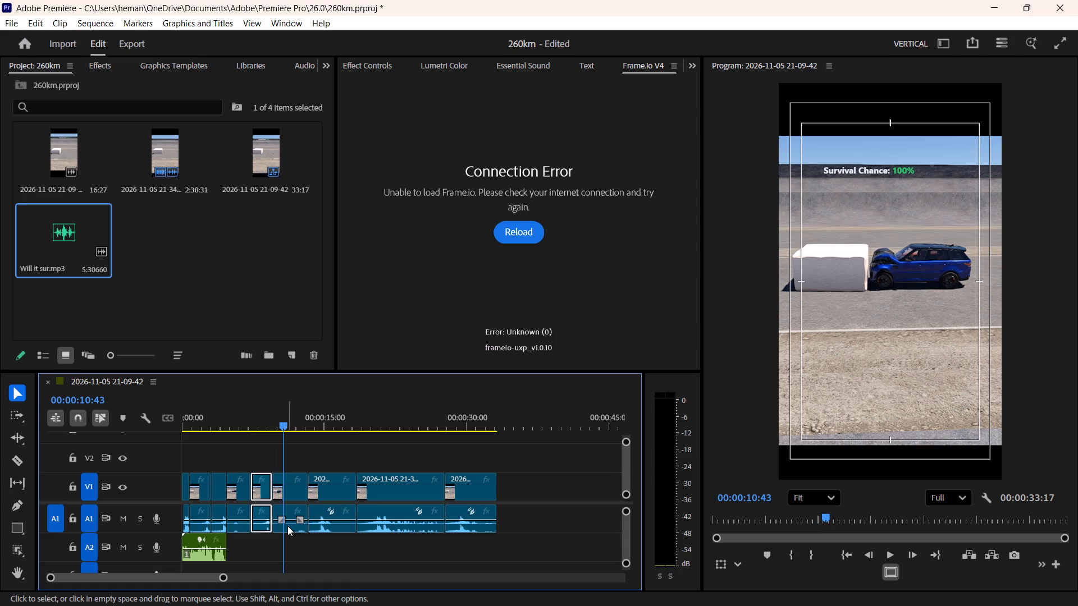
{"action": "key", "text": "space"}
{"action": "left_click", "coordinate": [289, 526]}
{"action": "key", "text": "space"}
{"action": "key", "text": "BackSpace"}
{"action": "left_click", "coordinate": [289, 526]}
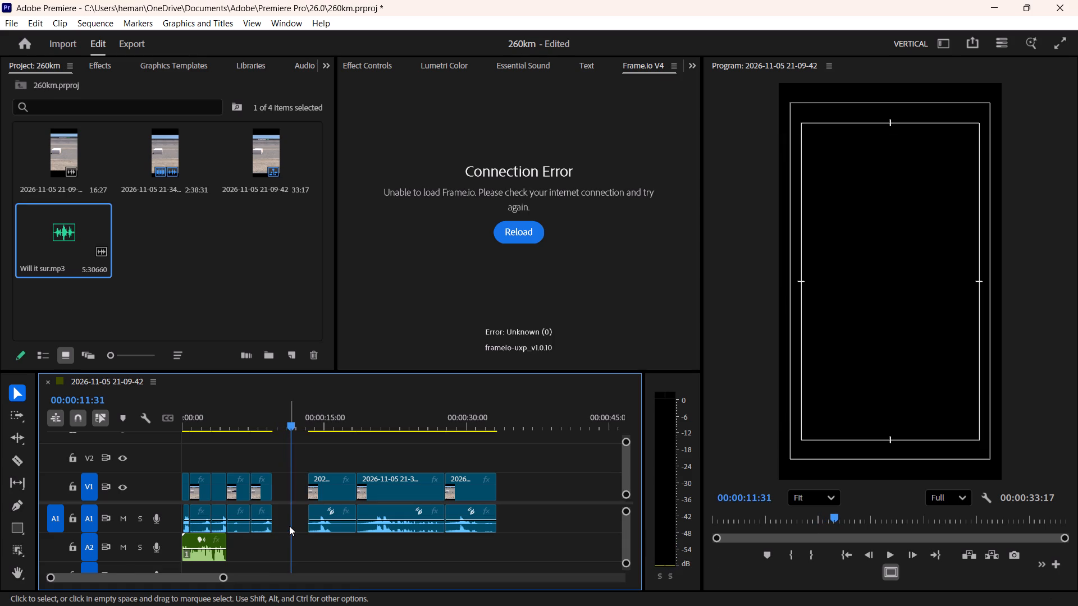
{"action": "left_click_drag", "start_coordinate": [289, 409], "coordinate": [269, 426]}
{"action": "left_click", "coordinate": [283, 487]}
{"action": "key", "text": "BackSpace"}
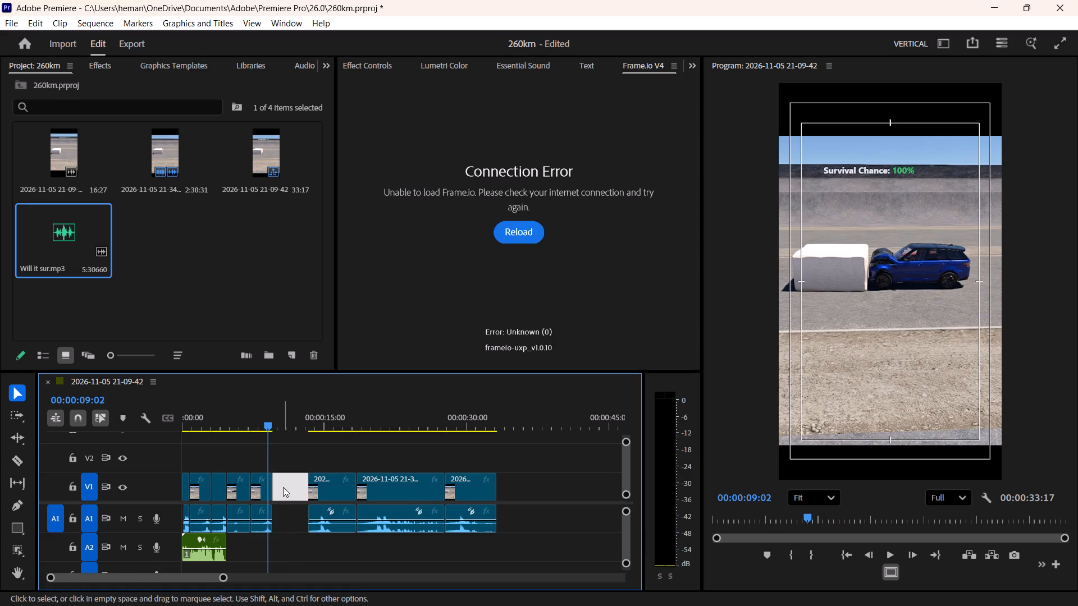
Play the joined main crash clips from 00:00:09:02 to 00:00:12:14.
{"action": "key", "text": "space"}
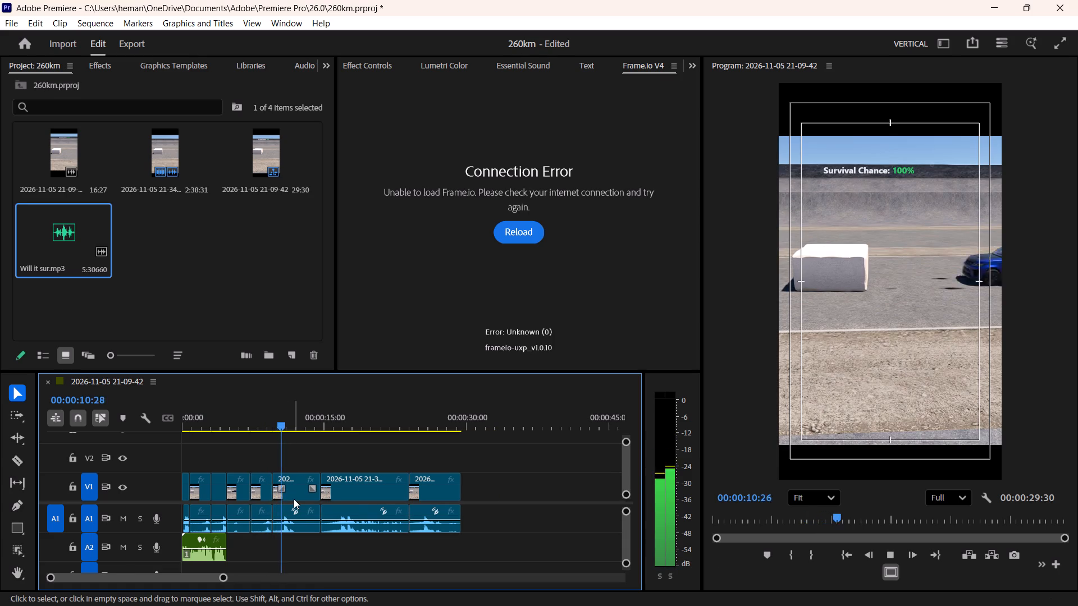
{"action": "key", "text": "space"}
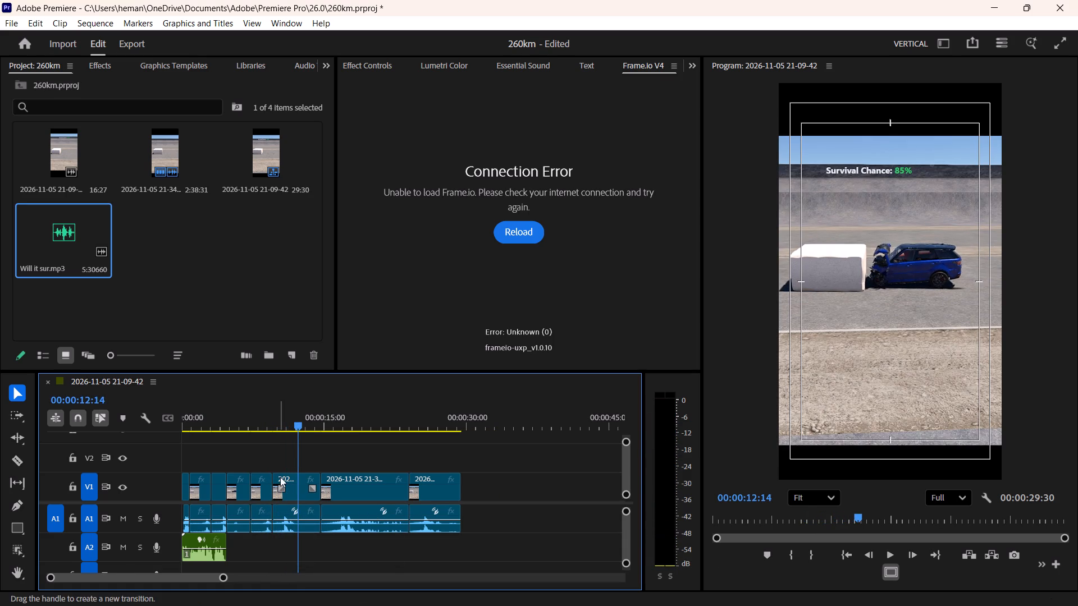
Label the first main crash clip Teal and the second one Rose.
{"action": "left_click_drag", "start_coordinate": [271, 419], "coordinate": [237, 436]}
{"action": "left_click", "coordinate": [235, 493]}
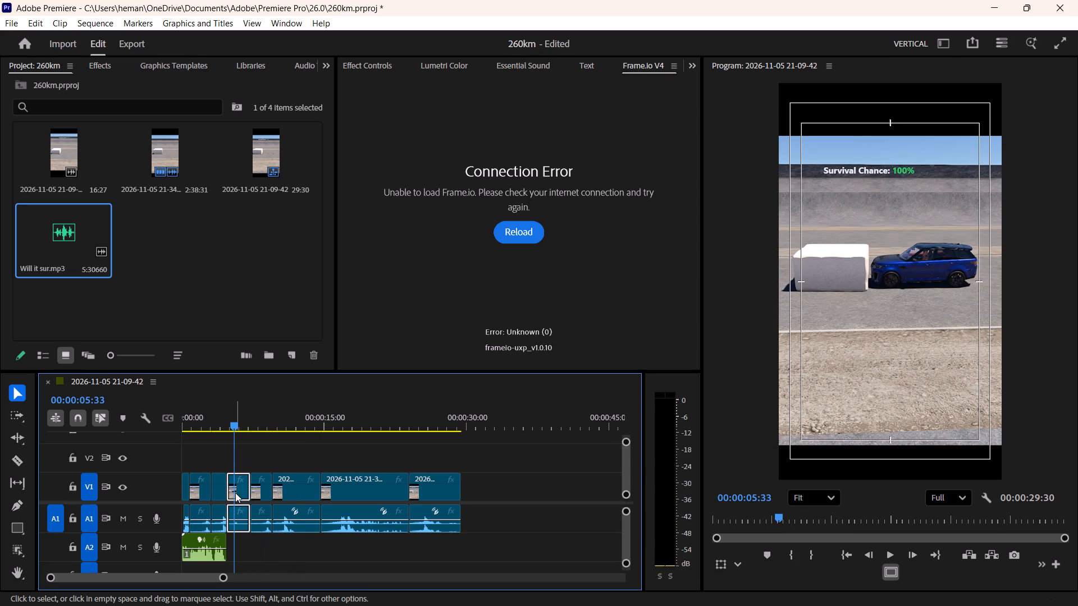
{"action": "right_click", "coordinate": [235, 493]}
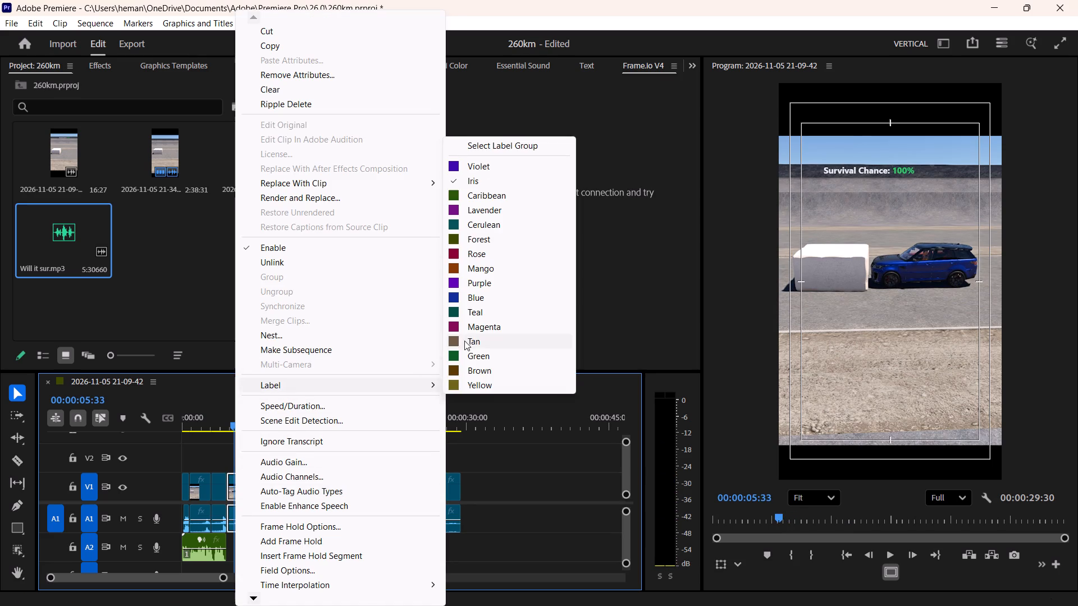
{"action": "left_click", "coordinate": [465, 309]}
{"action": "left_click", "coordinate": [262, 494]}
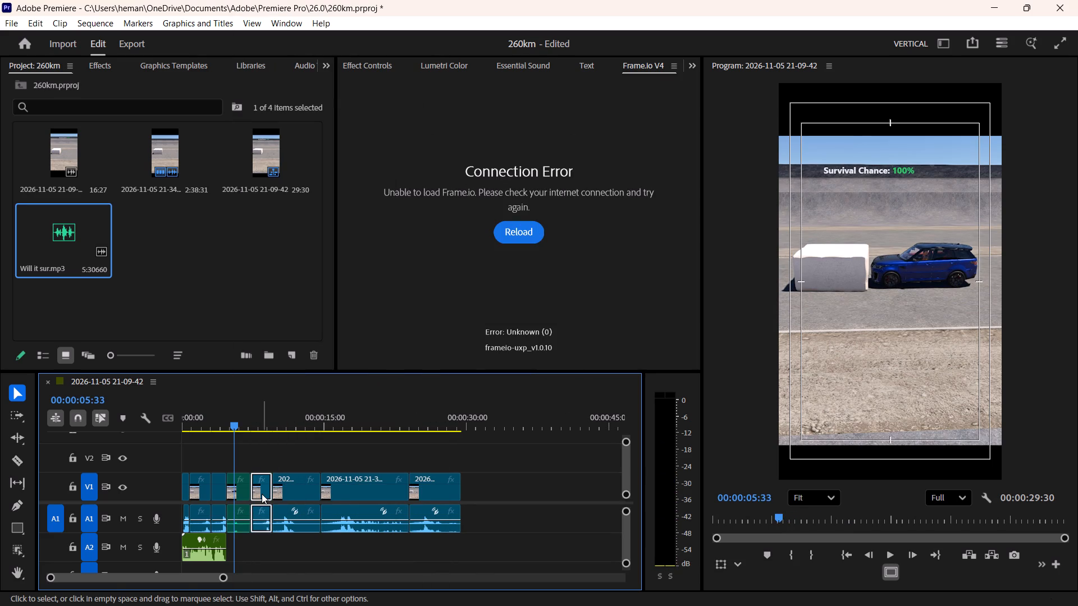
{"action": "right_click", "coordinate": [262, 494]}
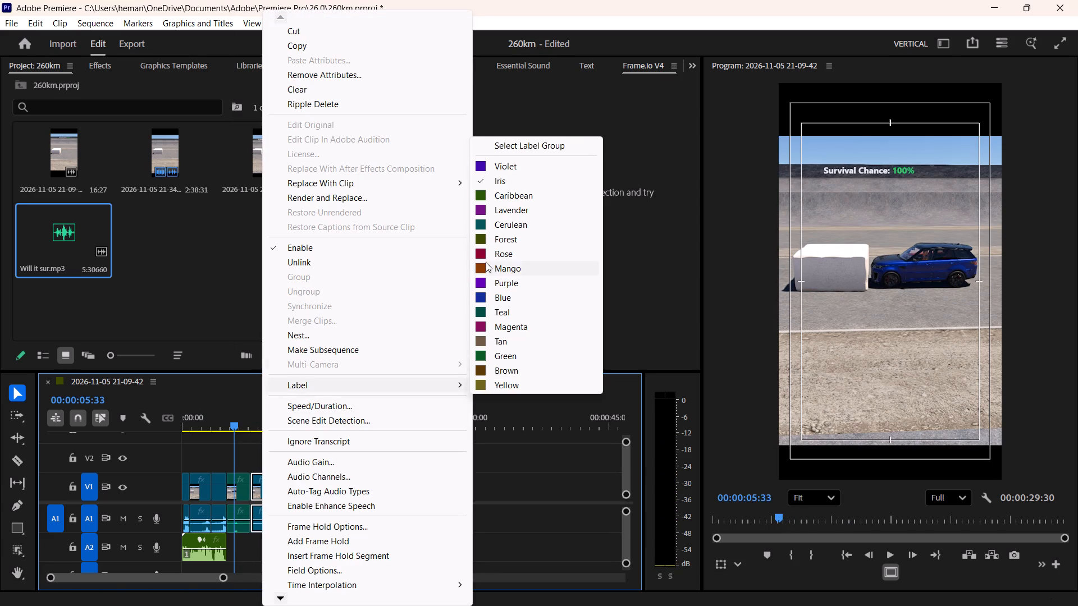
{"action": "left_click", "coordinate": [488, 257]}
Label the third main crash clip Cerulean while playing through the preceding clips.
{"action": "left_click", "coordinate": [294, 490]}
{"action": "key", "text": "space"}
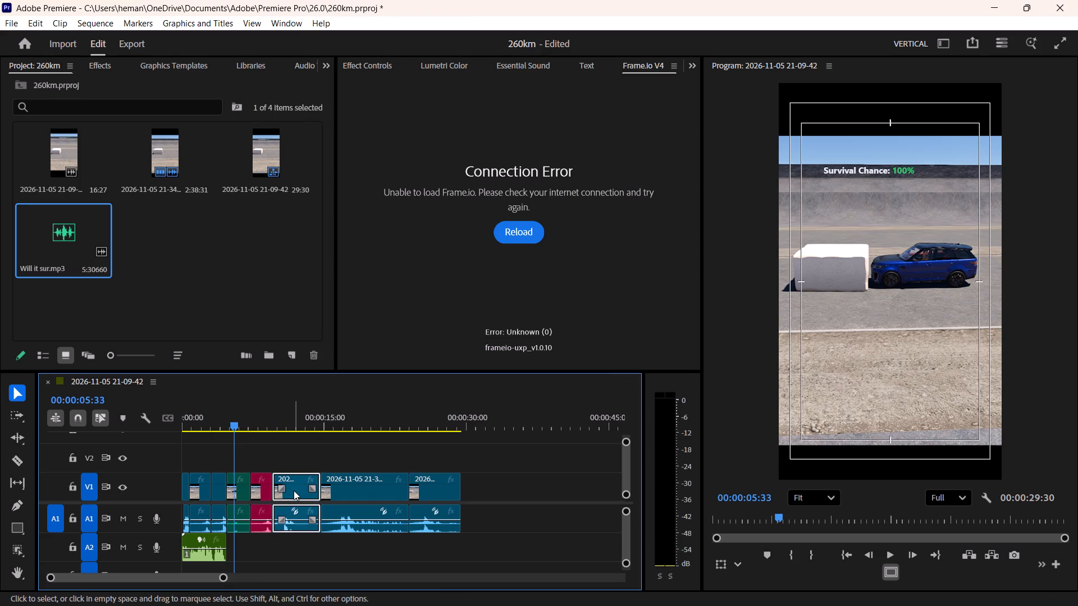
{"action": "key", "text": "space"}
{"action": "key", "text": "space"}
{"action": "right_click", "coordinate": [294, 490]}
{"action": "key", "text": "space"}
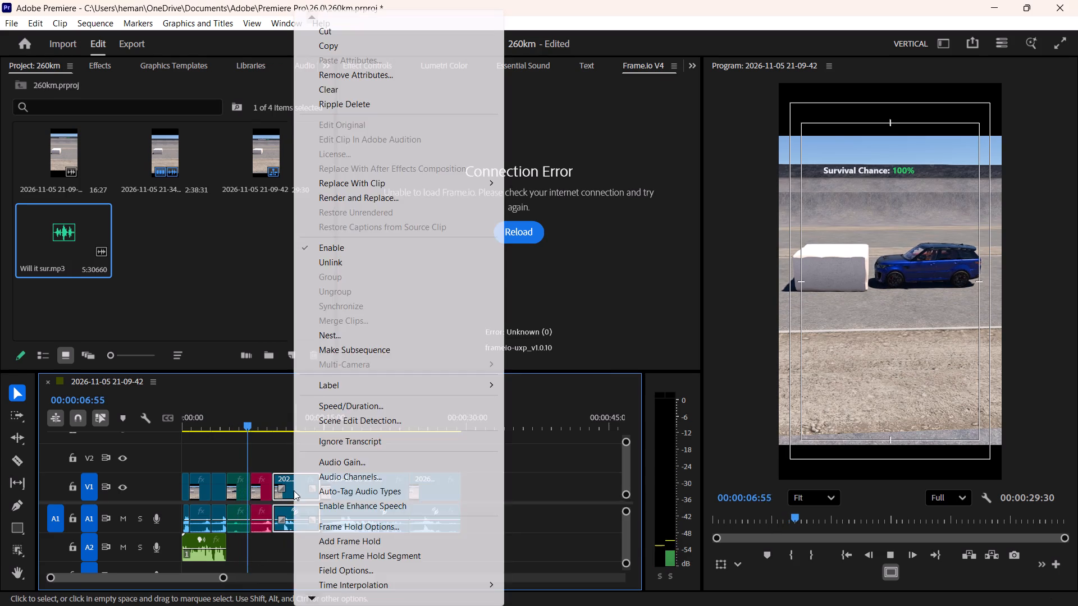
{"action": "key", "text": "space"}
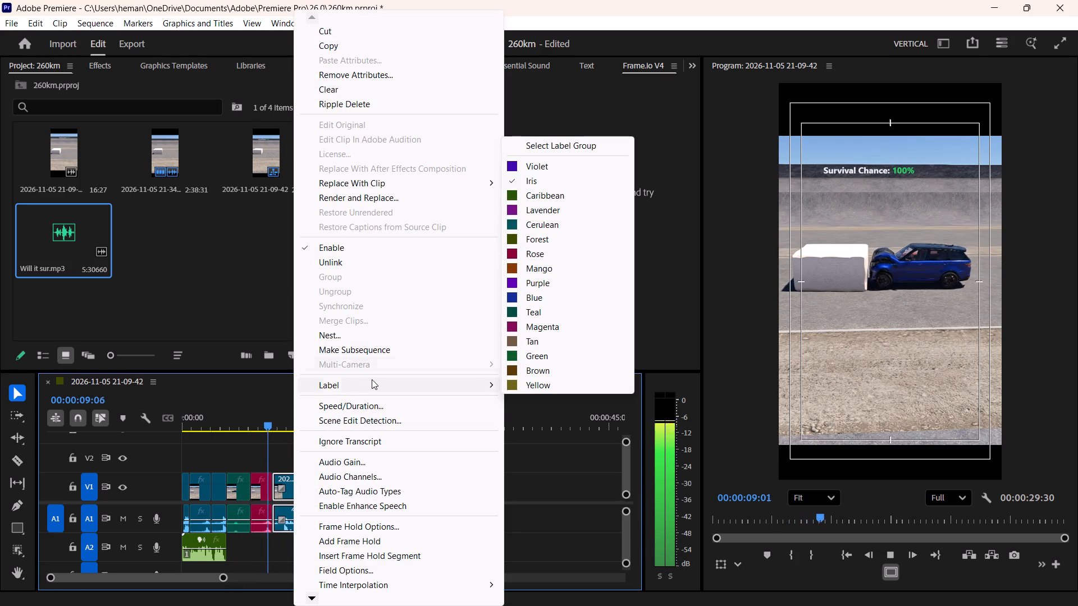
{"action": "left_click", "coordinate": [527, 220]}
{"action": "key", "text": "space"}
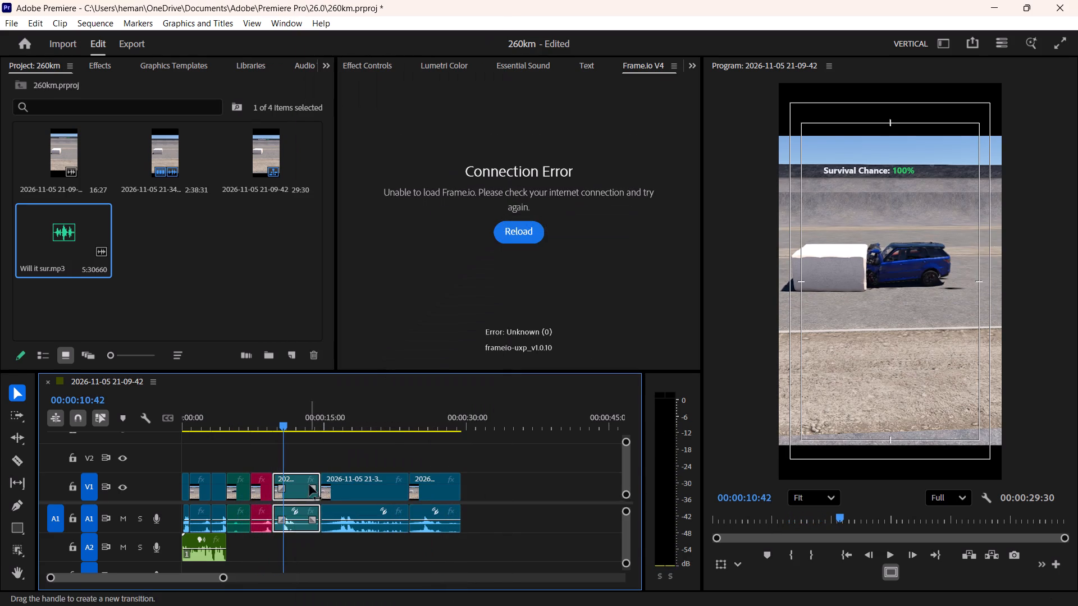
Play into the fourth main crash clip and label it Brown.
{"action": "key", "text": "space"}
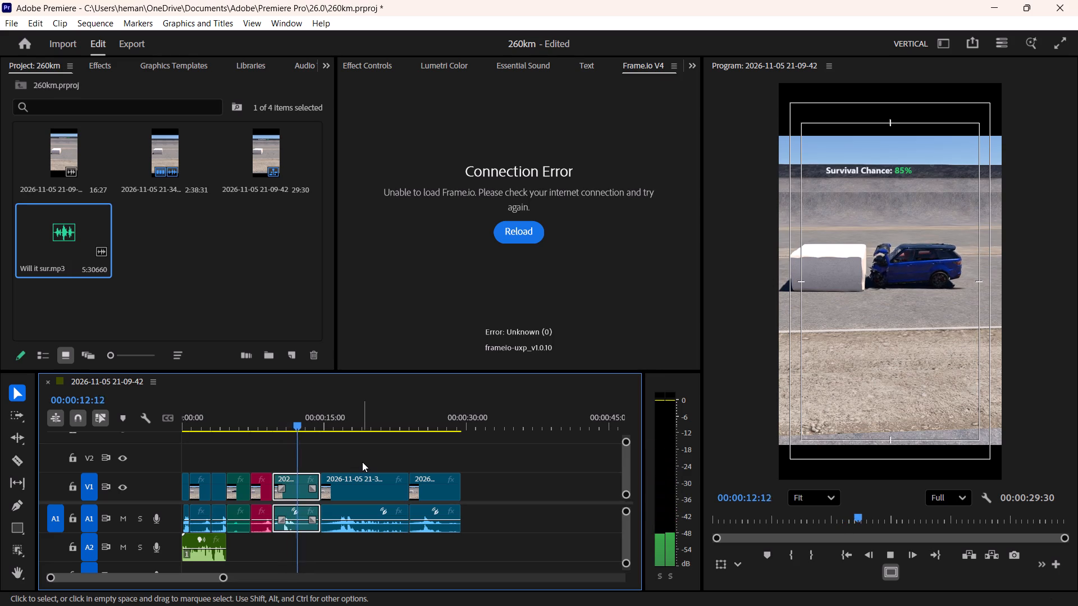
{"action": "key", "text": "space"}
{"action": "left_click", "coordinate": [360, 501]}
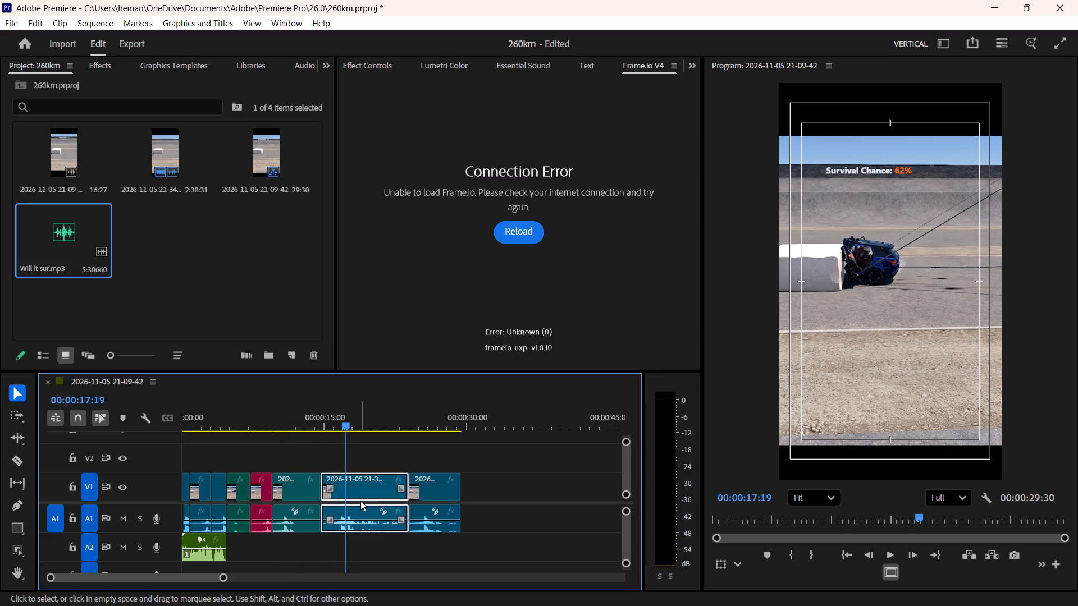
{"action": "key", "text": "space"}
{"action": "key", "text": "space"}
{"action": "right_click", "coordinate": [360, 501]}
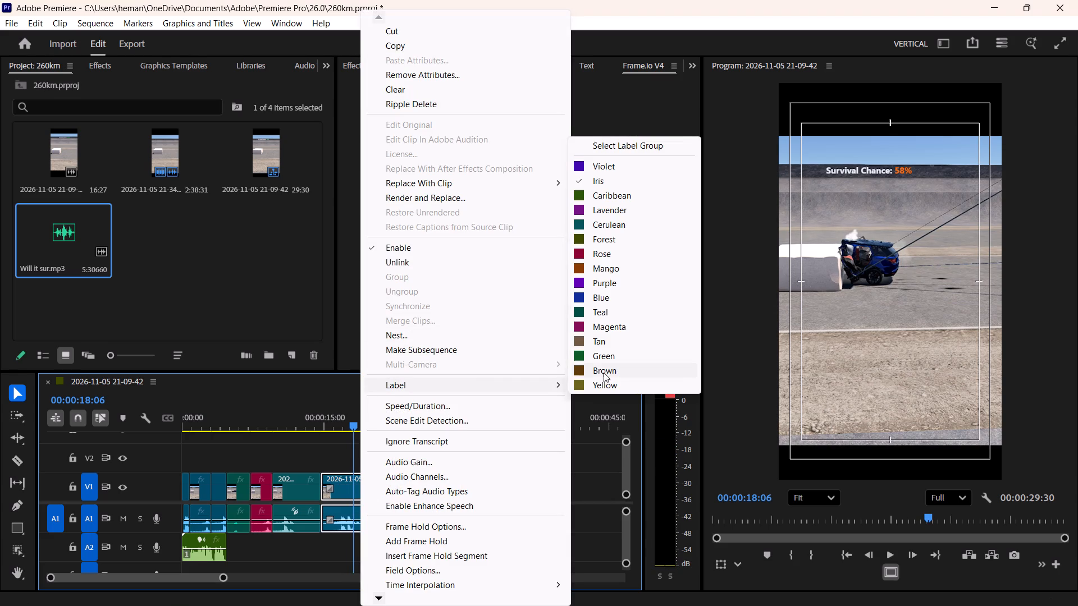
{"action": "left_click", "coordinate": [603, 370]}
Play on through the fourth main crash clip and ripple trim its end to the playhead at 00:00:22:03.
{"action": "key", "text": "space"}
{"action": "left_click", "coordinate": [514, 493]}
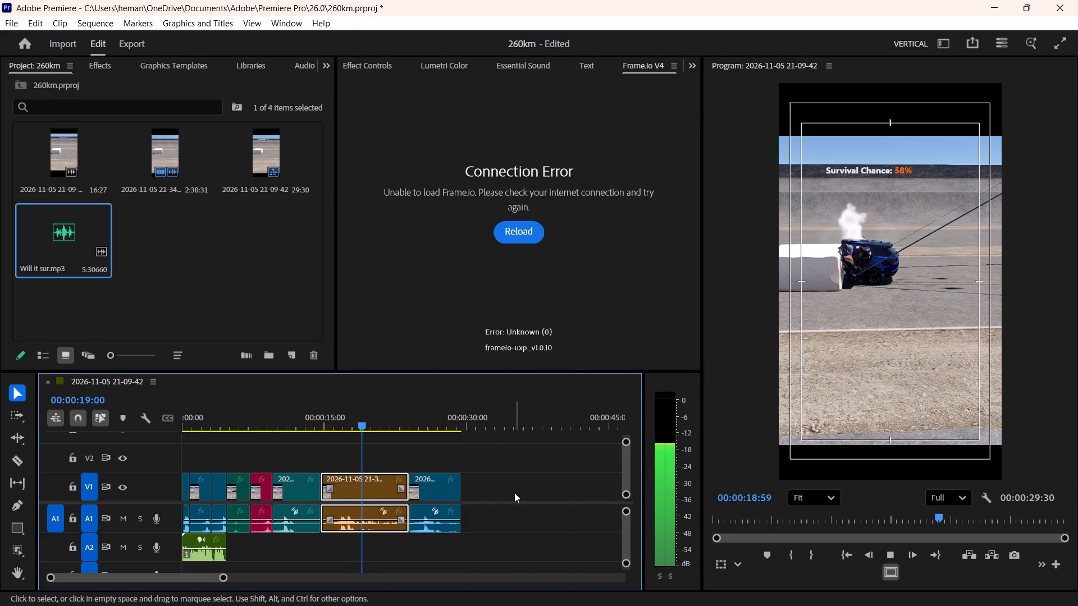
{"action": "key", "text": "space"}
{"action": "key", "text": "space"}
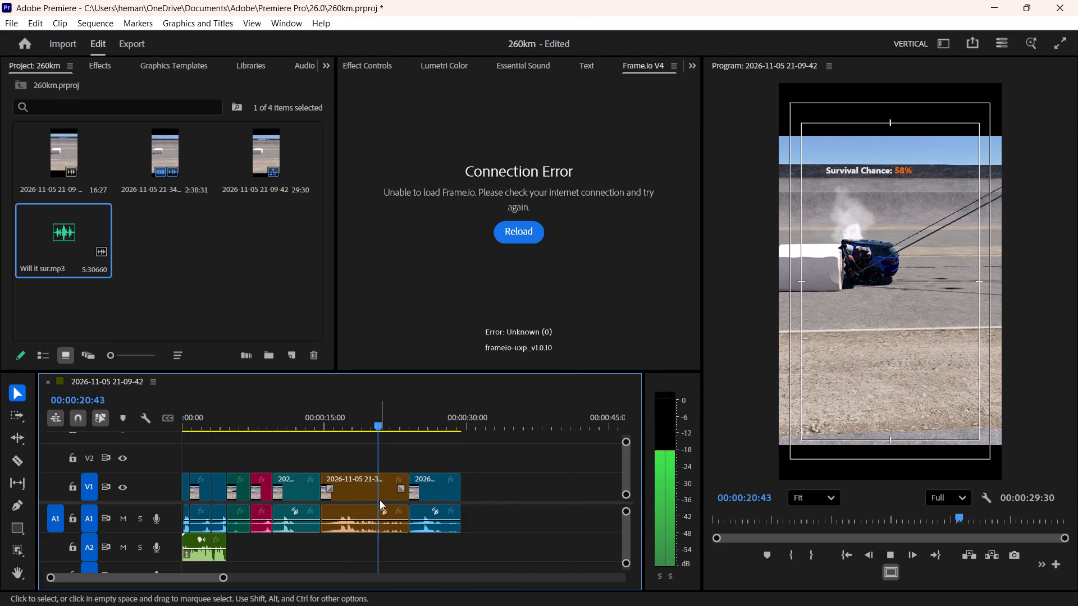
{"action": "key", "text": "space"}
{"action": "left_click", "coordinate": [380, 495]}
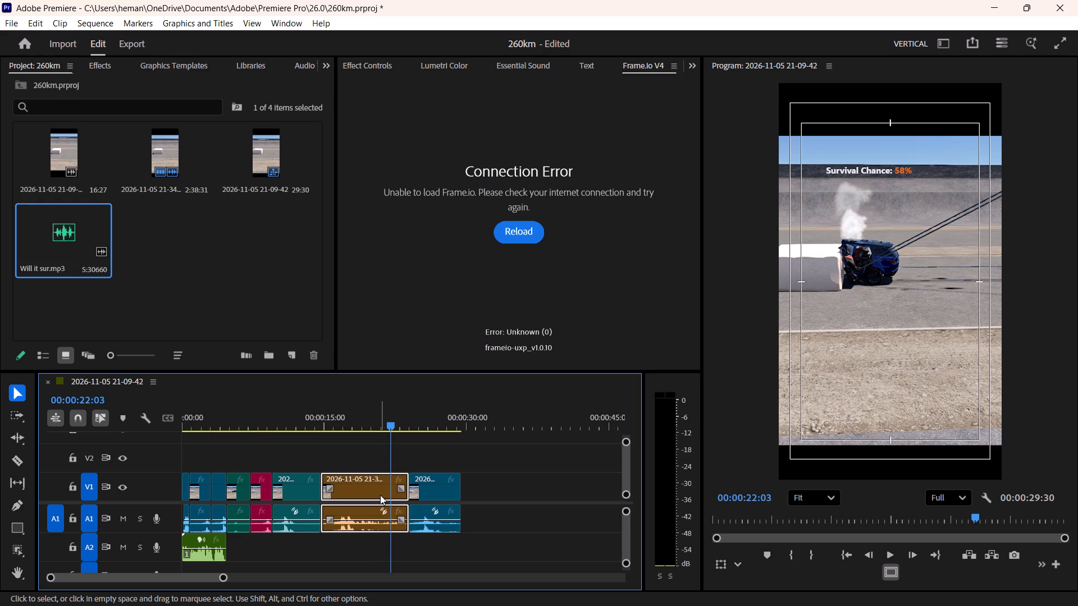
{"action": "key", "text": "w"}
Play into the last main crash clip and label it Green.
{"action": "key", "text": "space"}
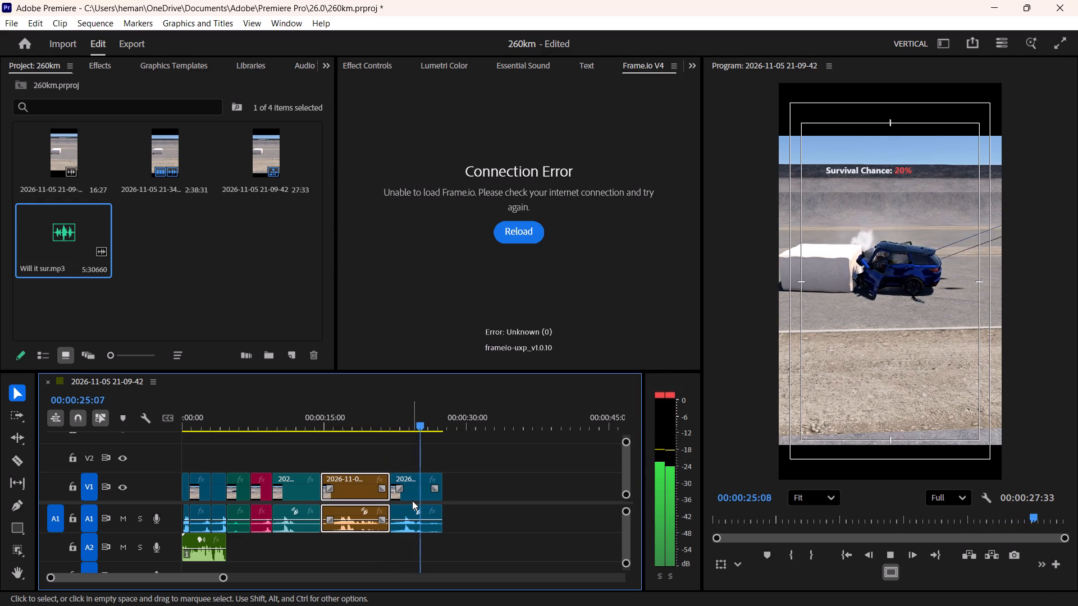
{"action": "key", "text": "space"}
{"action": "left_click", "coordinate": [412, 501]}
{"action": "right_click", "coordinate": [412, 501]}
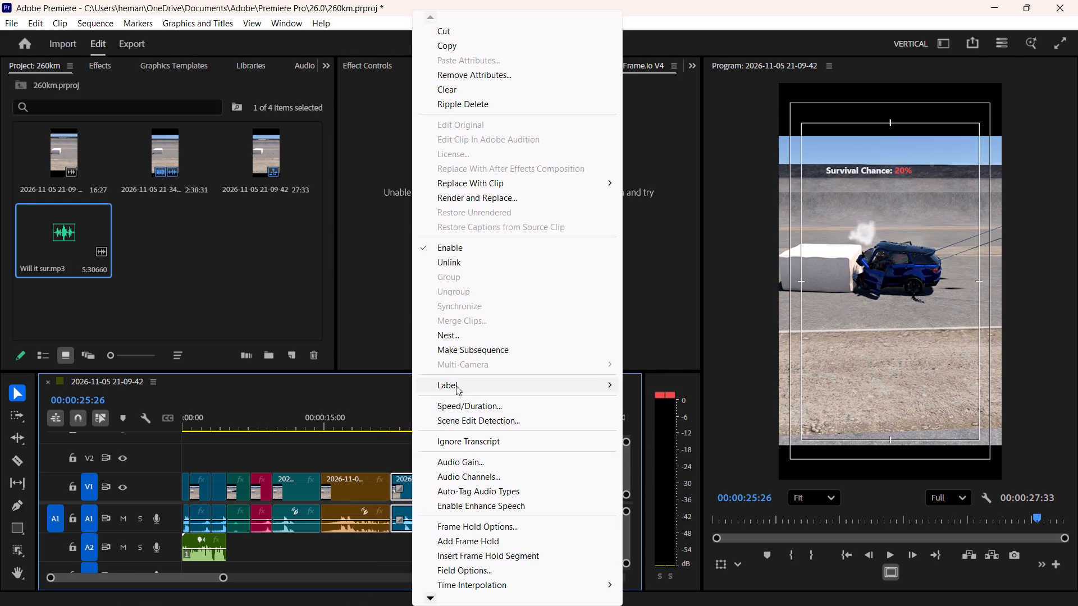
{"action": "left_click", "coordinate": [694, 360]}
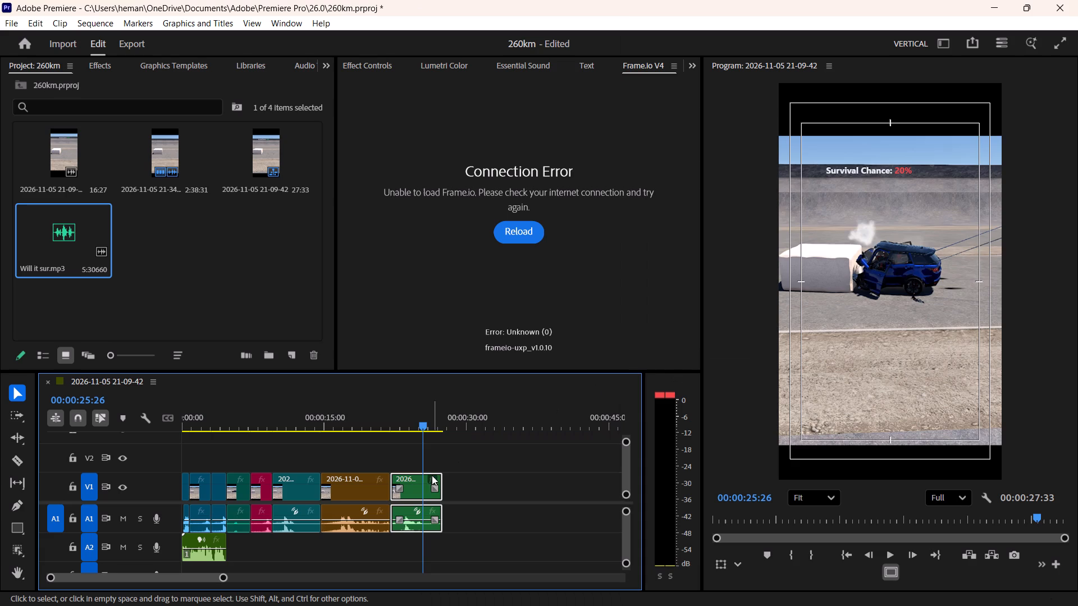
Move the playhead back to the start of the first main crash clip at 00:00:04:45.
{"action": "left_click_drag", "start_coordinate": [377, 408], "coordinate": [245, 445]}
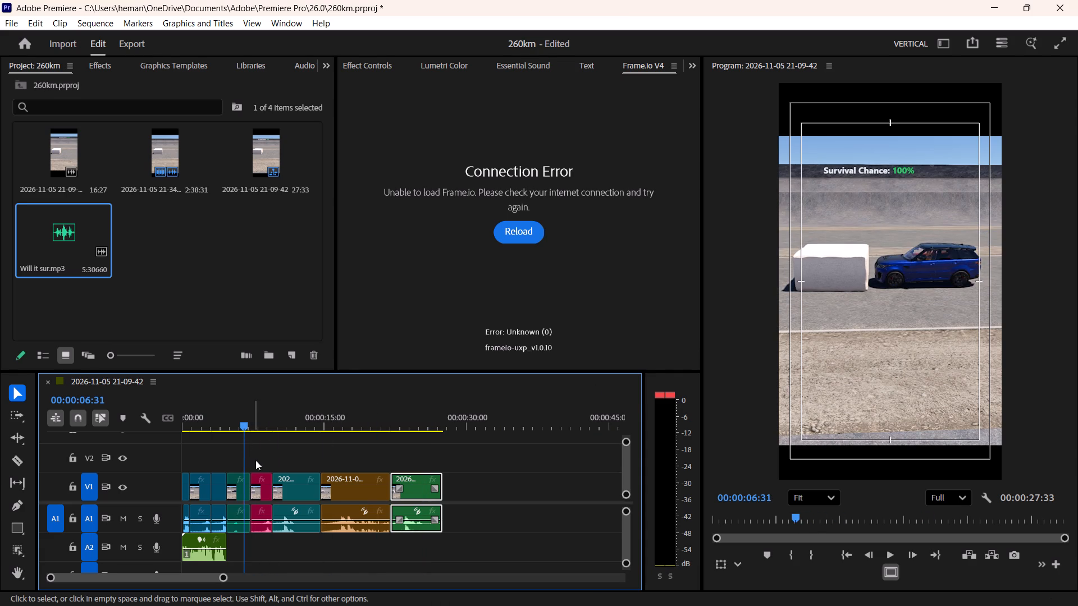
{"action": "key", "text": "Up"}
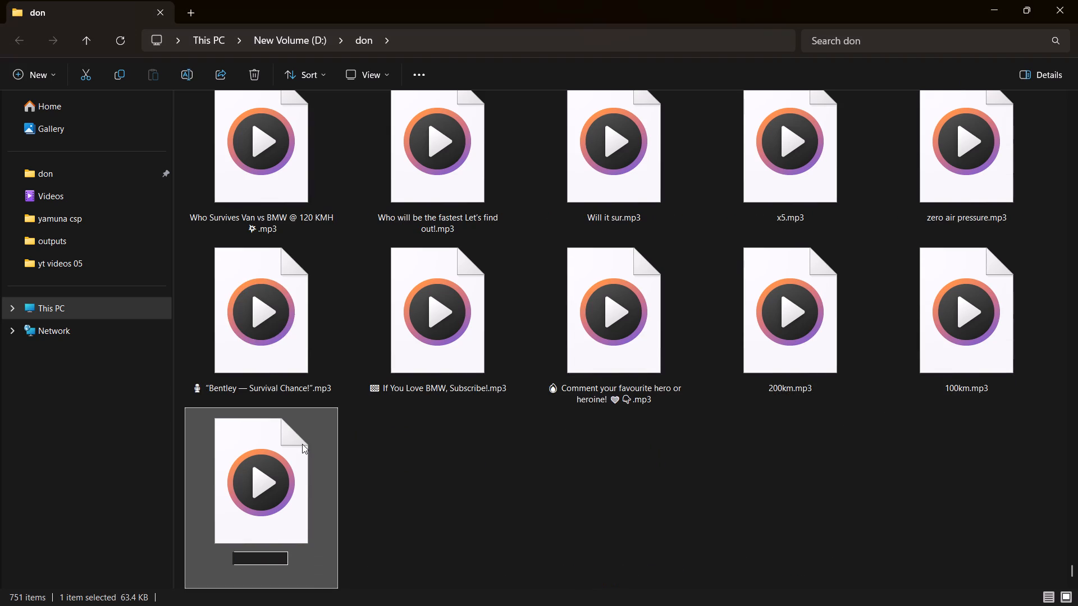
{"action": "type", "text": "km"}
{"action": "key", "text": "Return"}
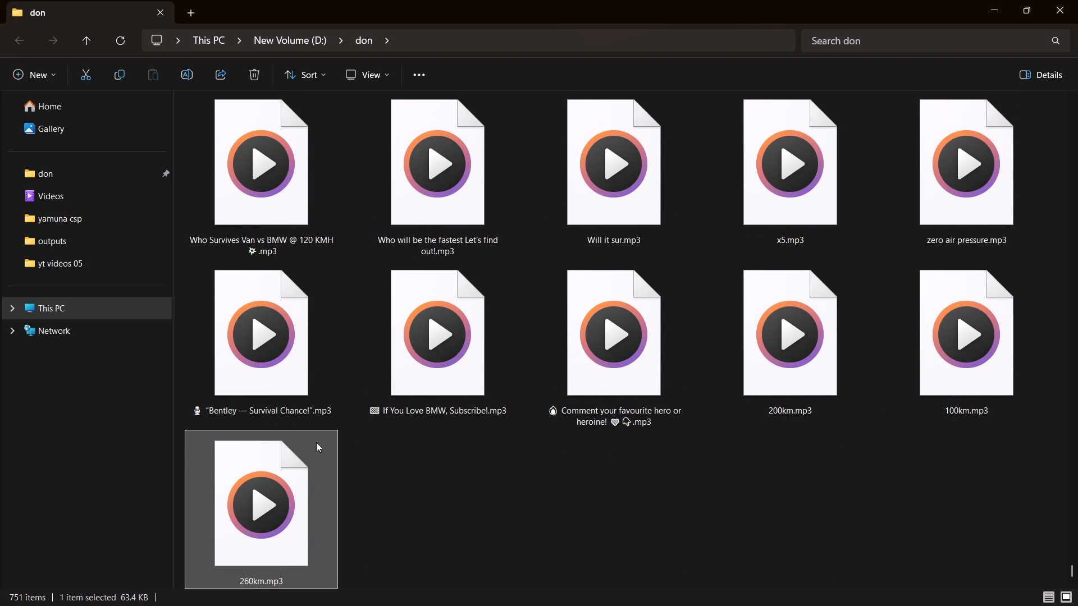
Place 260km.mp3 on audio track A2 of the Premiere sequence, starting at the last, green main crash clip's start, 00:00:22:03.
{"action": "left_click_drag", "start_coordinate": [254, 491], "coordinate": [596, 588]}
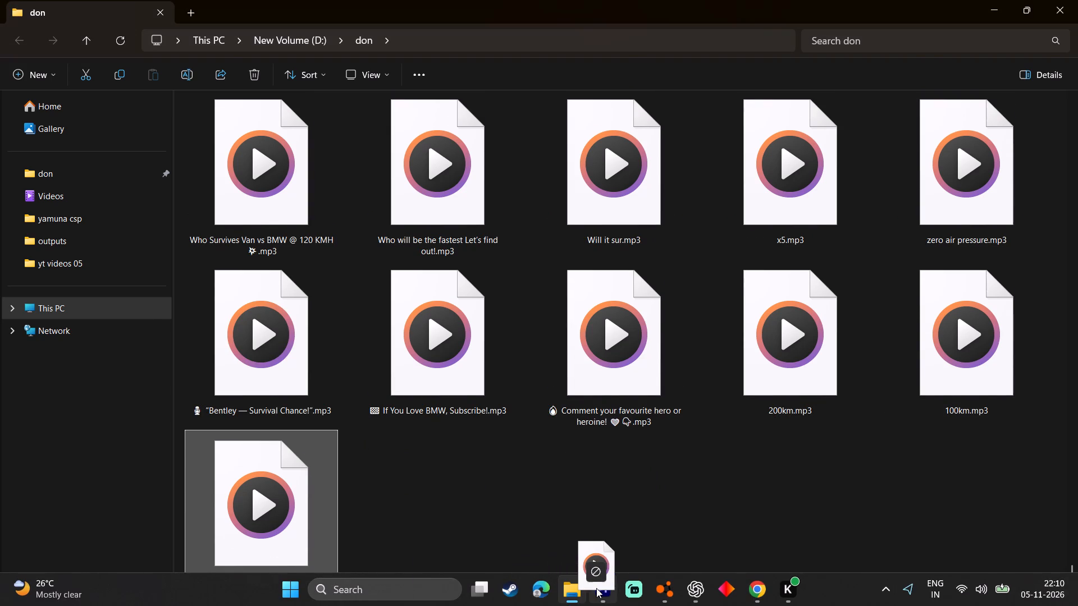
{"action": "left_click_drag", "start_coordinate": [596, 588], "coordinate": [406, 548]}
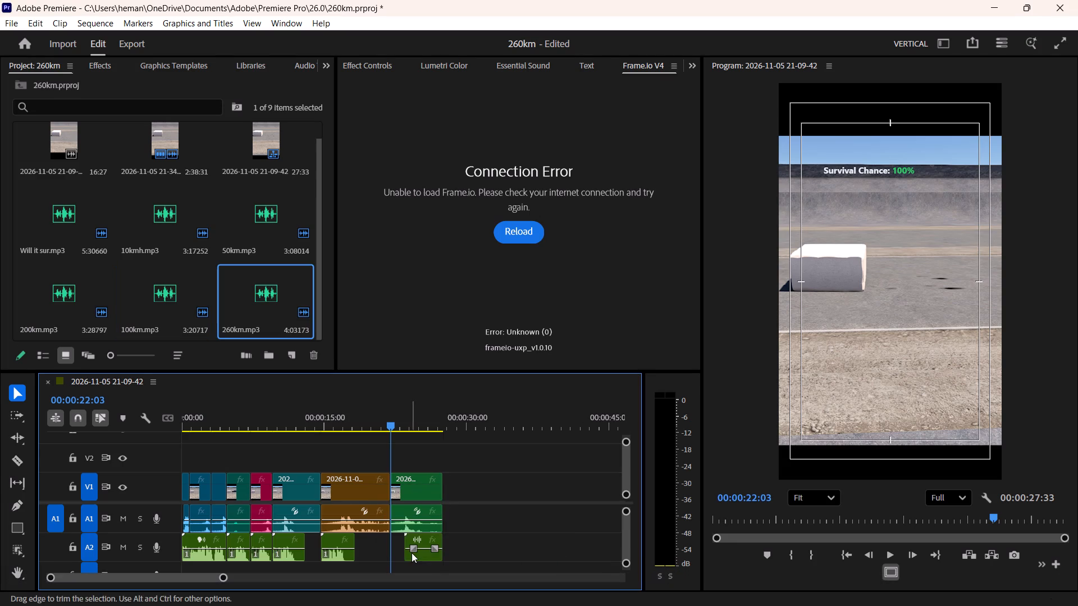
{"action": "left_click_drag", "start_coordinate": [431, 558], "coordinate": [414, 556]}
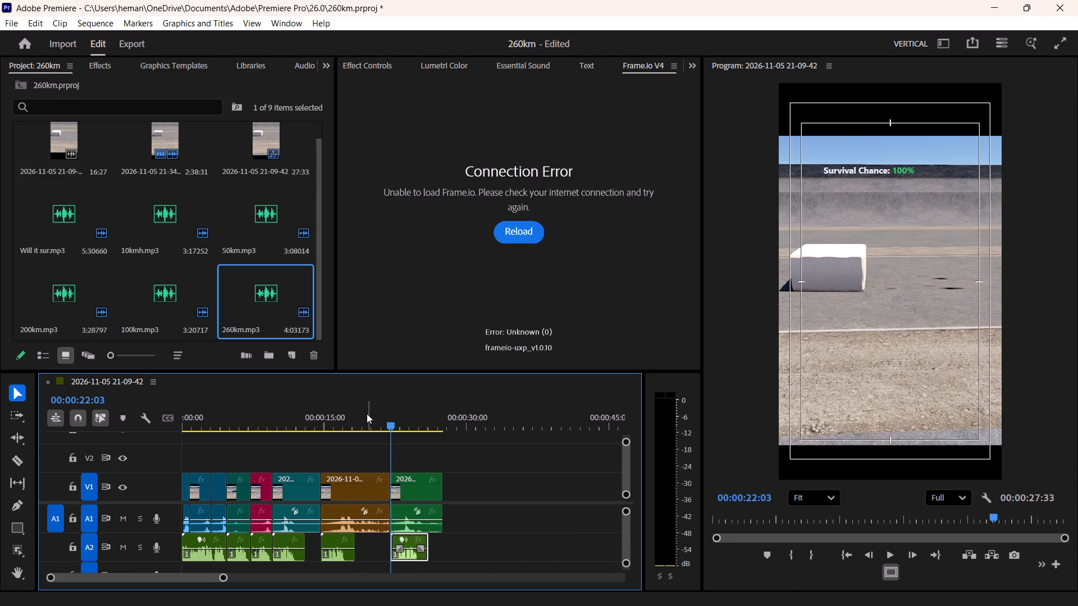
Raise the volume of the first three voice clips on A2, the teaser line and the first two speed announcements, by about 5 dB each.
{"action": "left_click_drag", "start_coordinate": [359, 419], "coordinate": [100, 442]}
{"action": "left_click", "coordinate": [235, 453]}
{"action": "key", "text": "grave"}
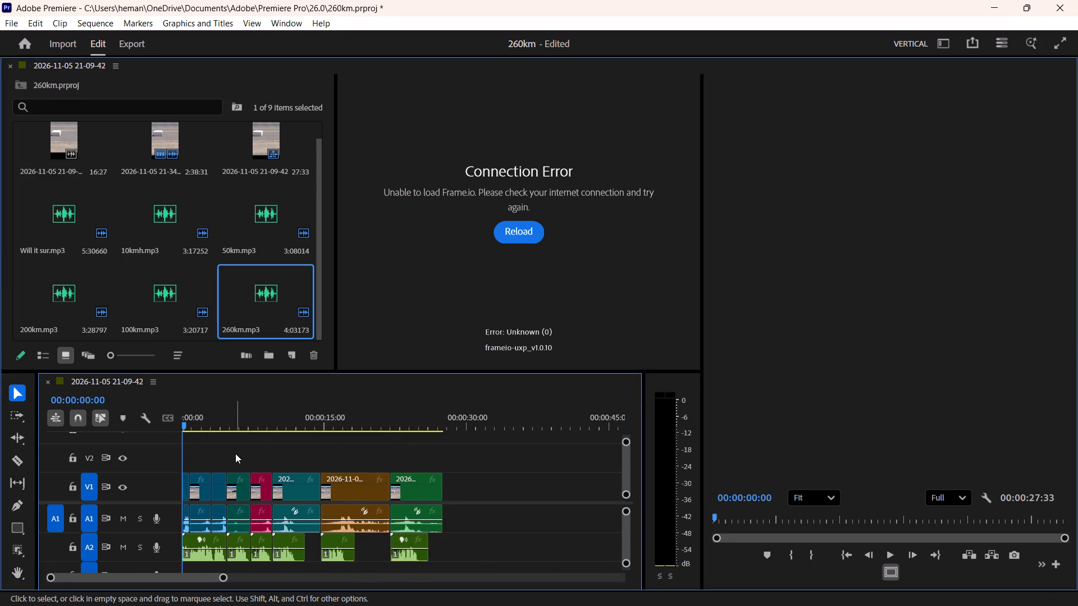
{"action": "left_click_drag", "start_coordinate": [1063, 354], "coordinate": [1063, 368]}
{"action": "type", "text": "=="}
{"action": "key", "text": "equal"}
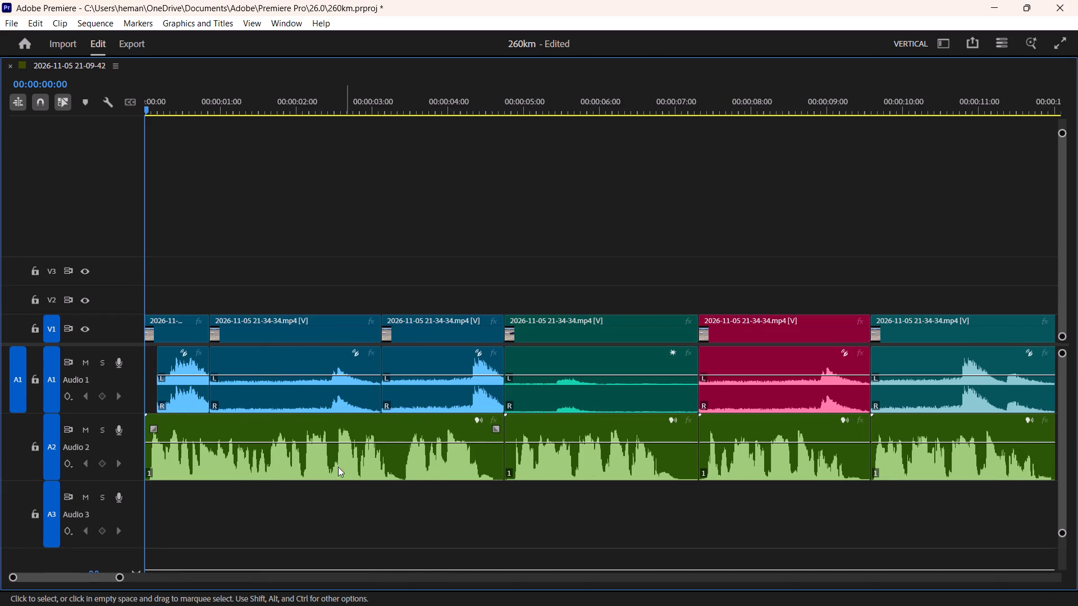
{"action": "left_click_drag", "start_coordinate": [336, 444], "coordinate": [336, 443]}
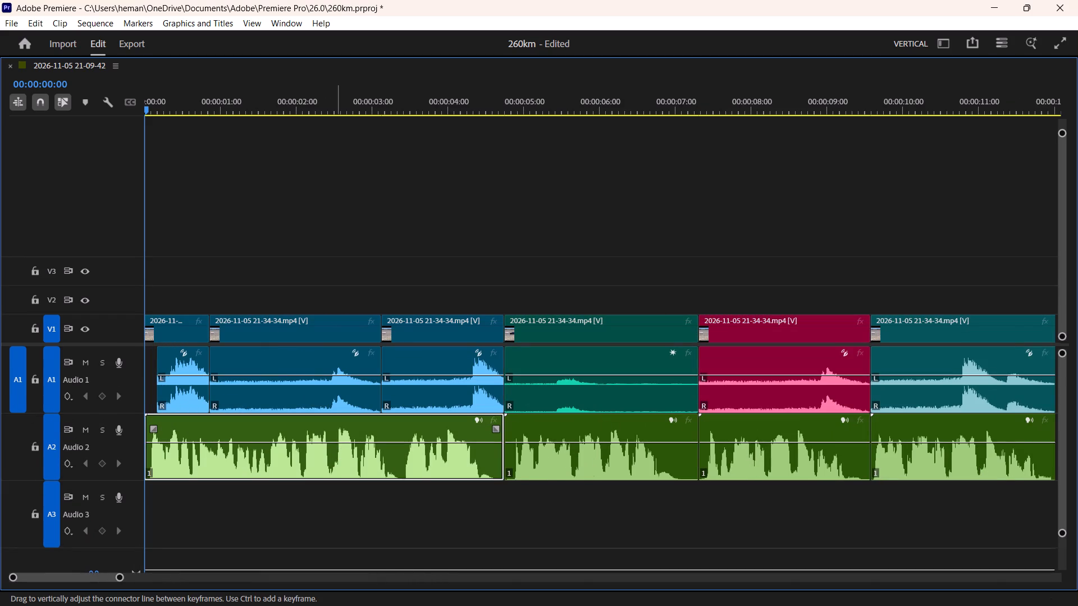
{"action": "left_click_drag", "start_coordinate": [336, 443], "coordinate": [336, 435]}
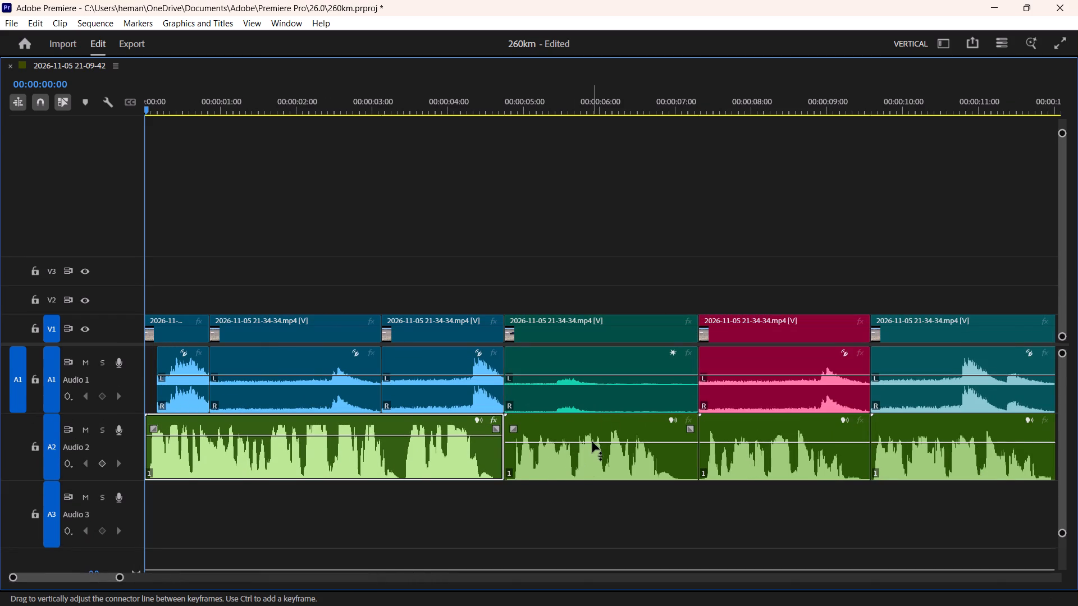
{"action": "left_click_drag", "start_coordinate": [591, 438], "coordinate": [586, 431]}
{"action": "left_click_drag", "start_coordinate": [574, 441], "coordinate": [574, 435]}
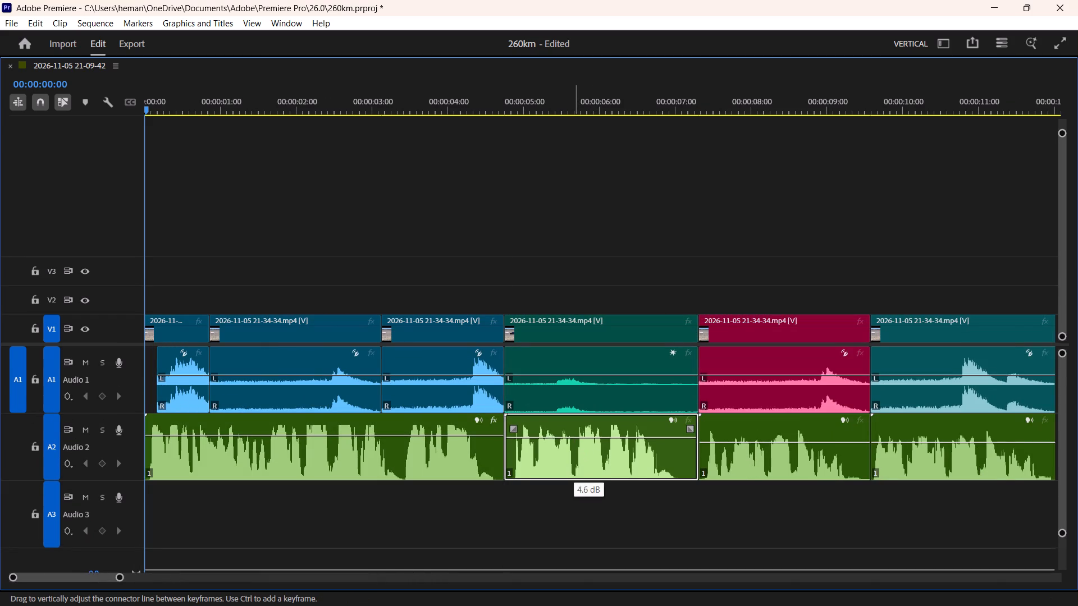
{"action": "left_click_drag", "start_coordinate": [574, 435], "coordinate": [574, 434]}
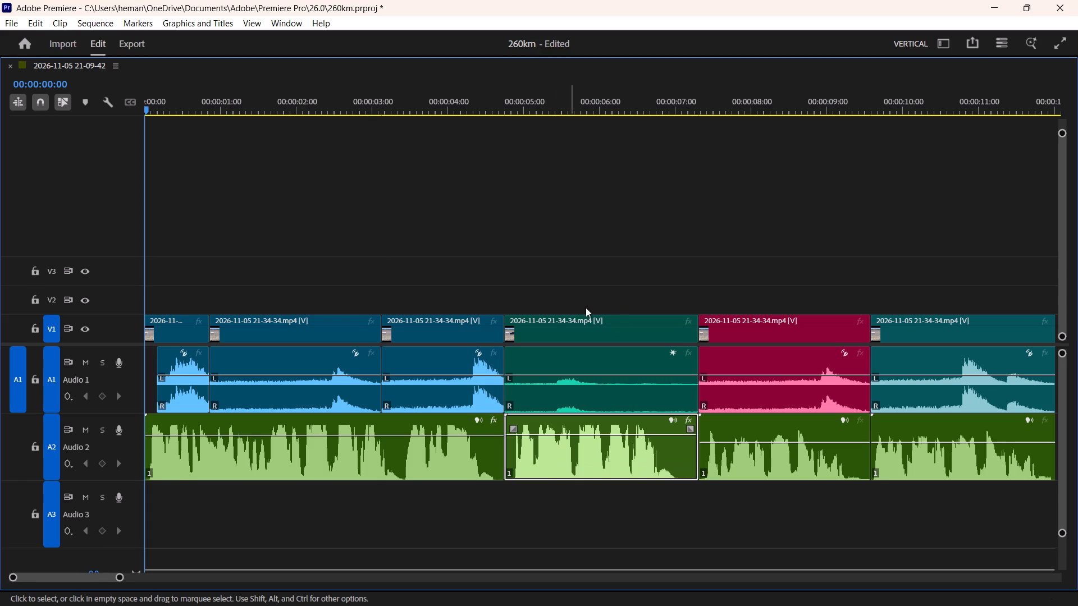
{"action": "left_click_drag", "start_coordinate": [759, 443], "coordinate": [759, 435]}
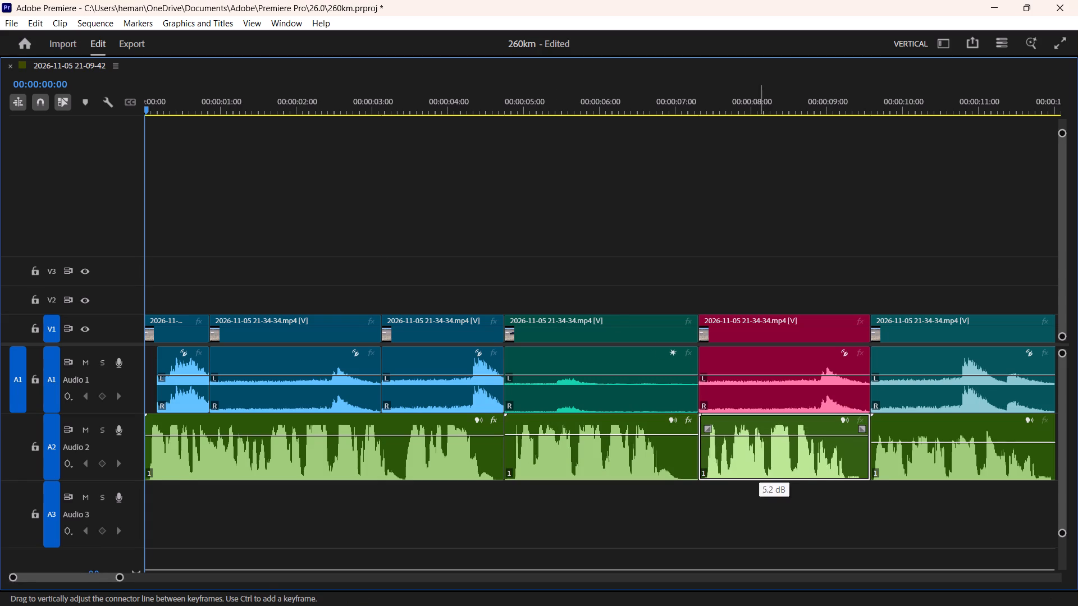
{"action": "left_click_drag", "start_coordinate": [759, 435], "coordinate": [759, 433]}
Raise the volume of the 100km and 200km voice clips on A2 to about the same level as the earlier voice clips.
{"action": "key", "text": "h"}
{"action": "left_click_drag", "start_coordinate": [761, 433], "coordinate": [446, 444]}
{"action": "key", "text": "v"}
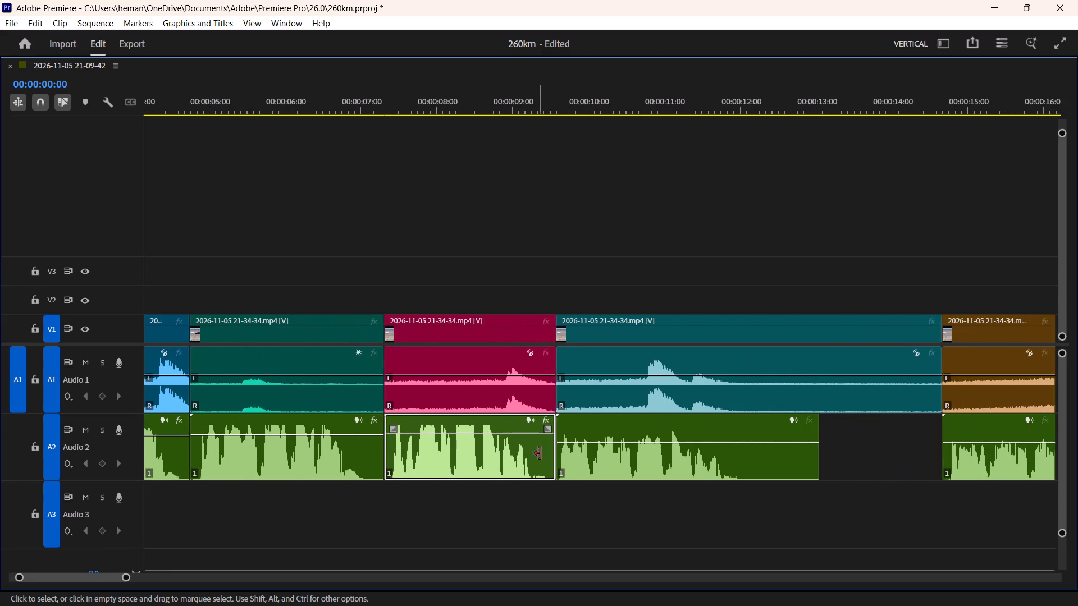
{"action": "left_click_drag", "start_coordinate": [620, 444], "coordinate": [620, 437]}
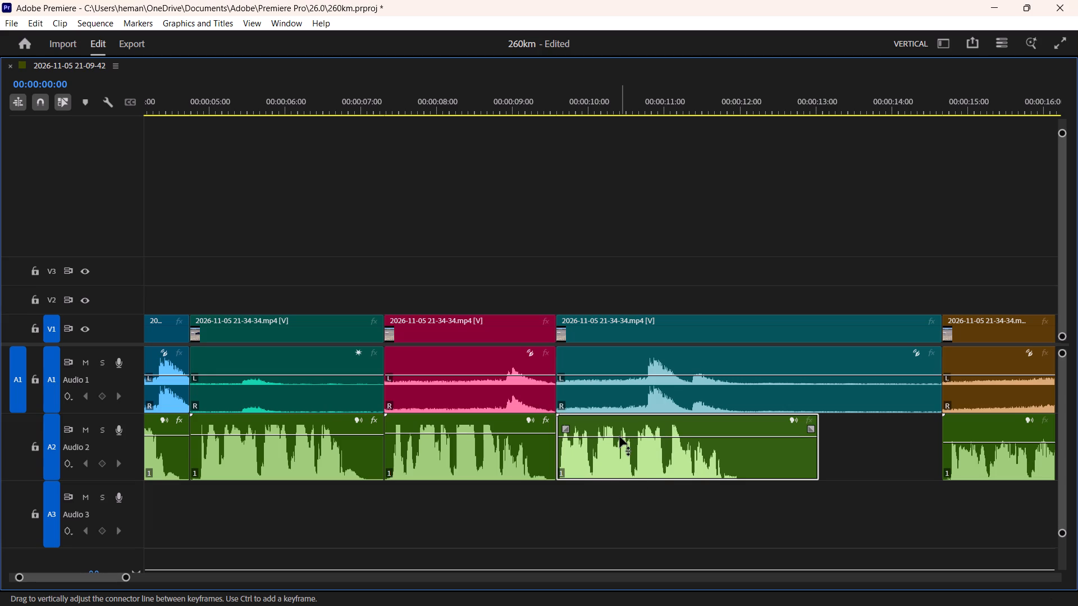
{"action": "key", "text": "h"}
{"action": "left_click_drag", "start_coordinate": [715, 455], "coordinate": [306, 476]}
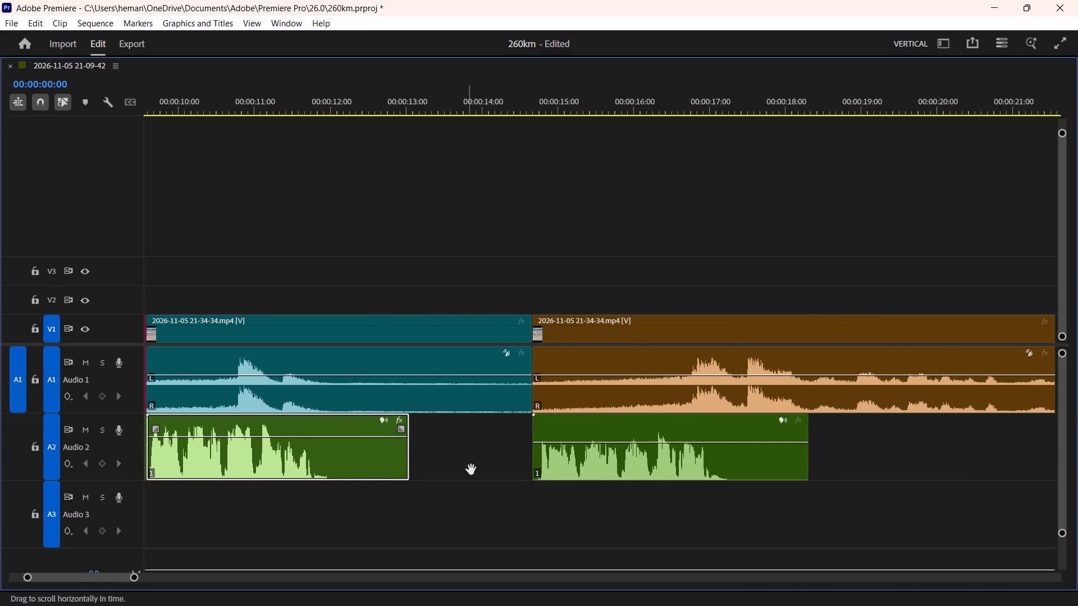
{"action": "key", "text": "v"}
{"action": "left_click_drag", "start_coordinate": [581, 442], "coordinate": [581, 436]}
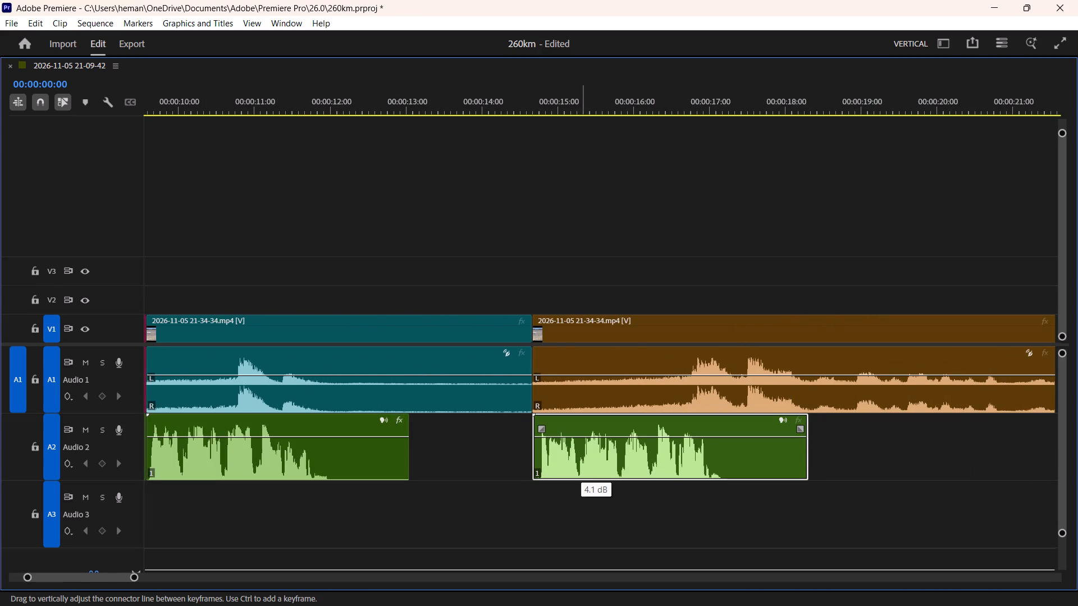
{"action": "left_click_drag", "start_coordinate": [581, 436], "coordinate": [581, 433]}
{"action": "key", "text": "grave"}
{"action": "type", "text": "---"}
{"action": "left_click_drag", "start_coordinate": [626, 555], "coordinate": [625, 587]}
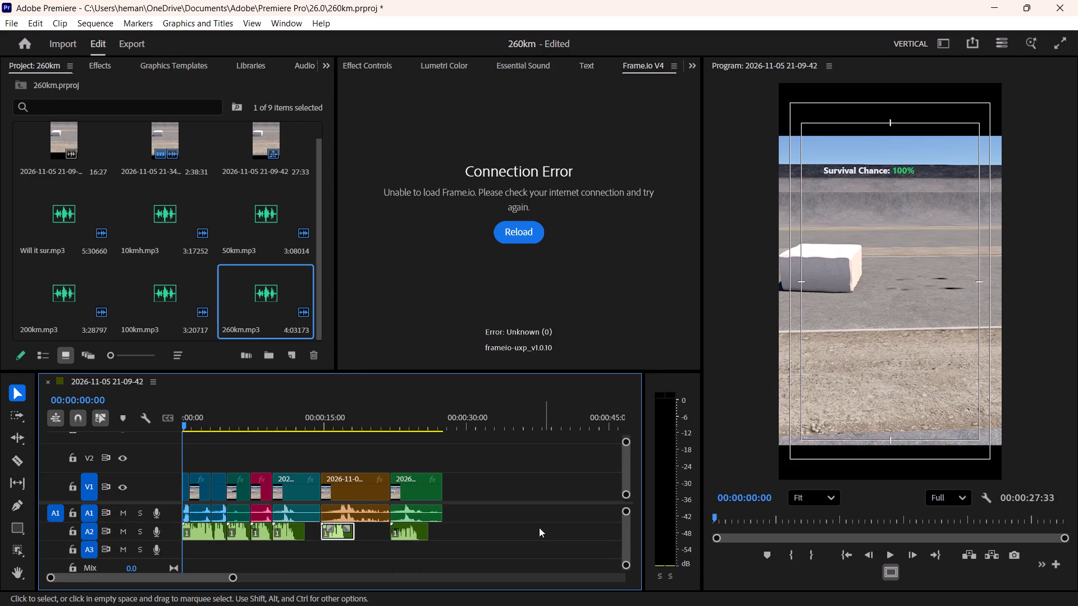
Play the sequence from the start through the teaser into the first main crash clip to check the voice levels.
{"action": "left_click_drag", "start_coordinate": [192, 424], "coordinate": [173, 432]}
{"action": "left_click", "coordinate": [279, 472]}
{"action": "key", "text": "space"}
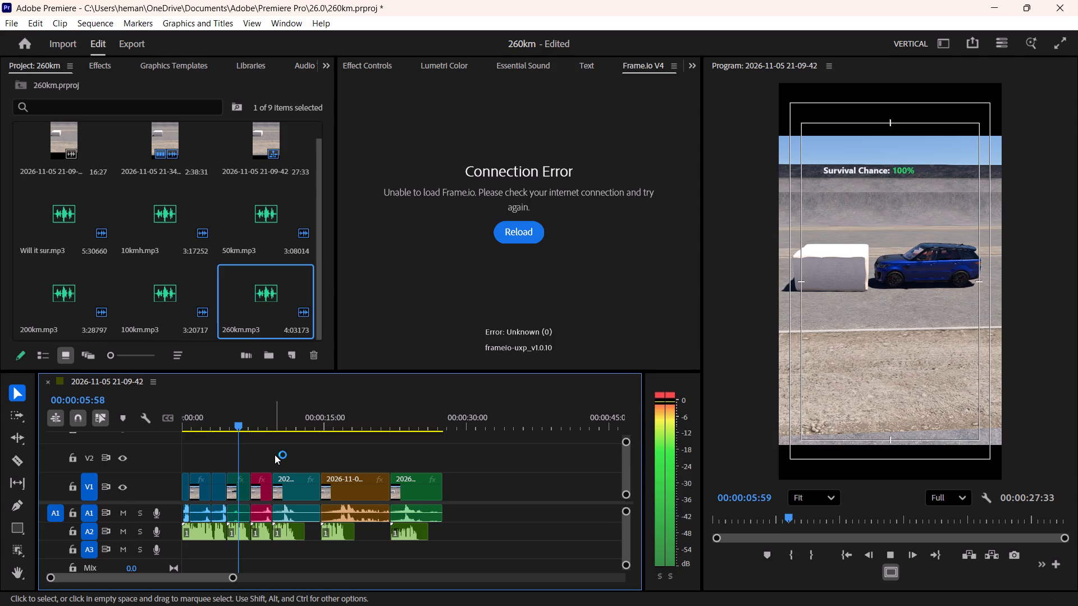
{"action": "key", "text": "space"}
Apply the Light Leak video transition on V1 at the 00:00:04:45 cut between the teaser and the first main crash clip.
{"action": "type", "text": "="}
{"action": "key", "text": "Up"}
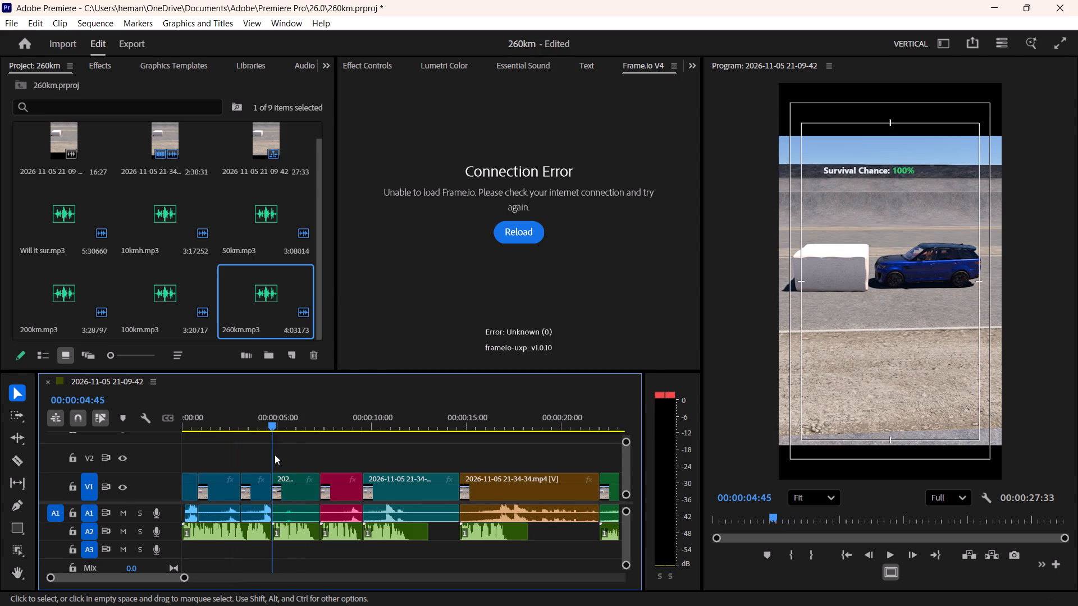
{"action": "left_click", "coordinate": [115, 76]}
{"action": "left_click", "coordinate": [109, 76]}
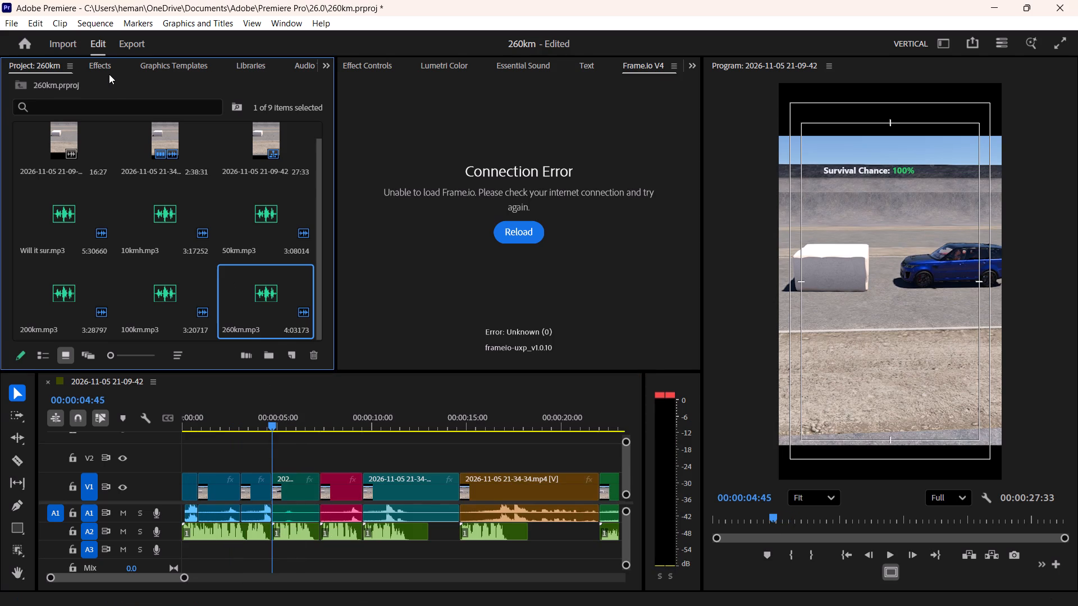
{"action": "left_click_drag", "start_coordinate": [104, 62], "coordinate": [103, 54]}
{"action": "left_click", "coordinate": [11, 185]}
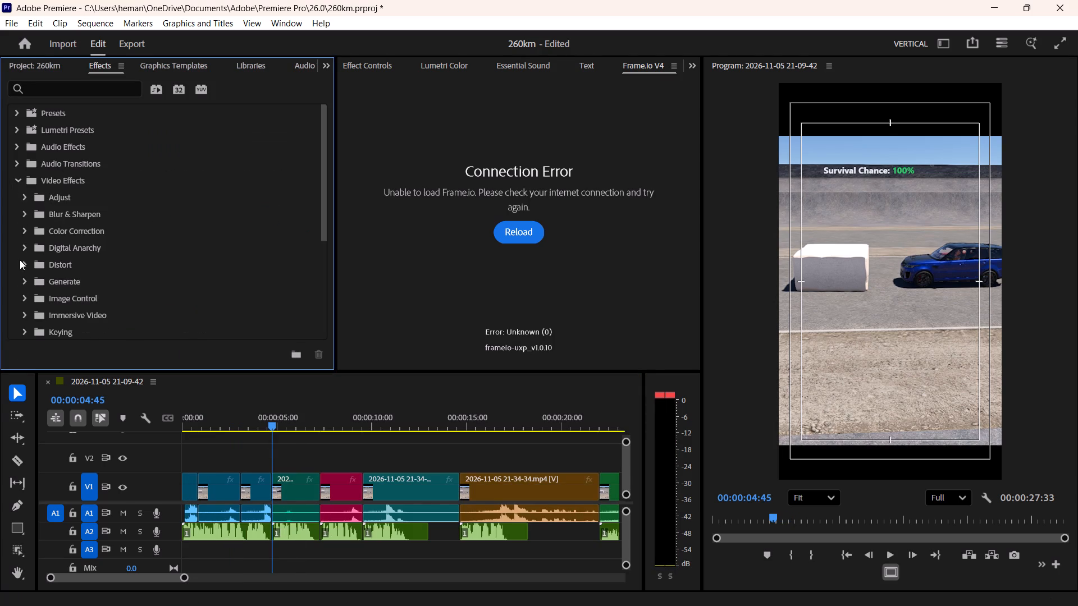
{"action": "scroll", "coordinate": [45, 300], "scroll_direction": "down", "scroll_amount": 1}
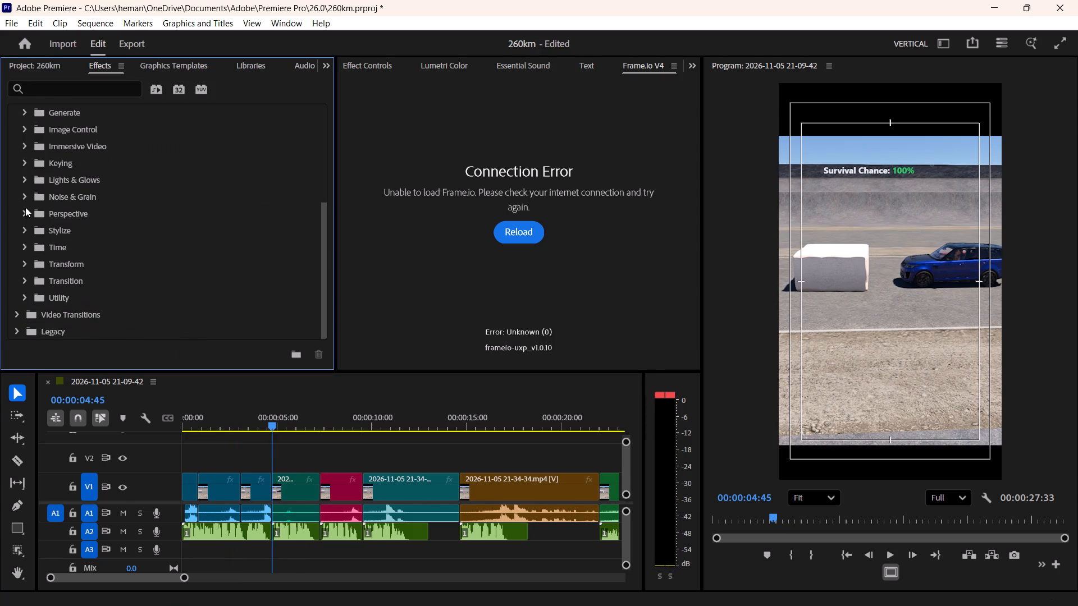
{"action": "scroll", "coordinate": [28, 185], "scroll_direction": "up", "scroll_amount": 3}
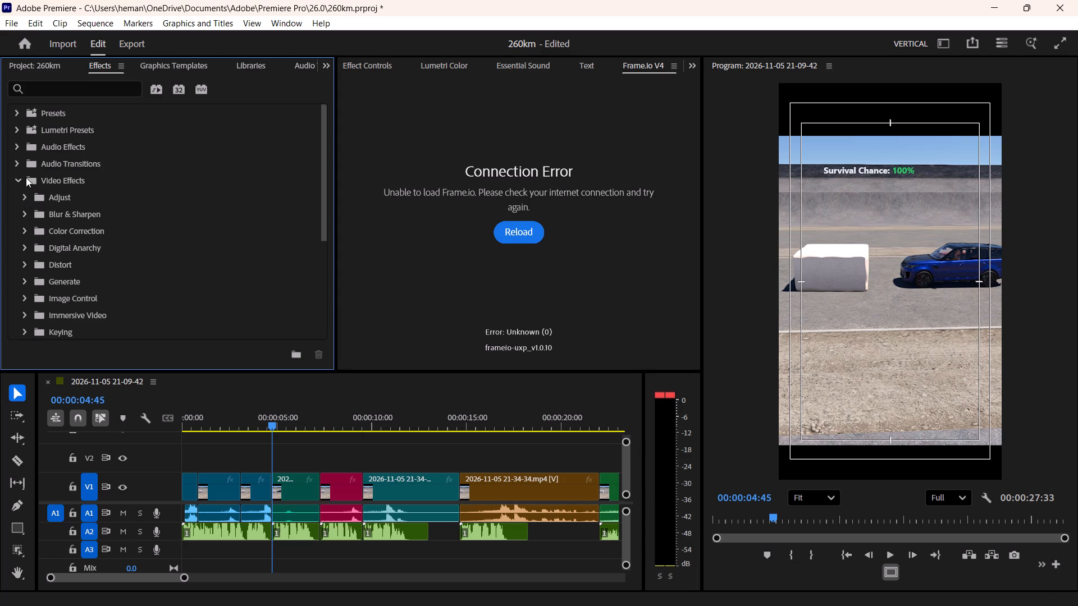
{"action": "left_click", "coordinate": [19, 178]}
{"action": "left_click", "coordinate": [17, 200]}
{"action": "scroll", "coordinate": [20, 234], "scroll_direction": "down", "scroll_amount": 1}
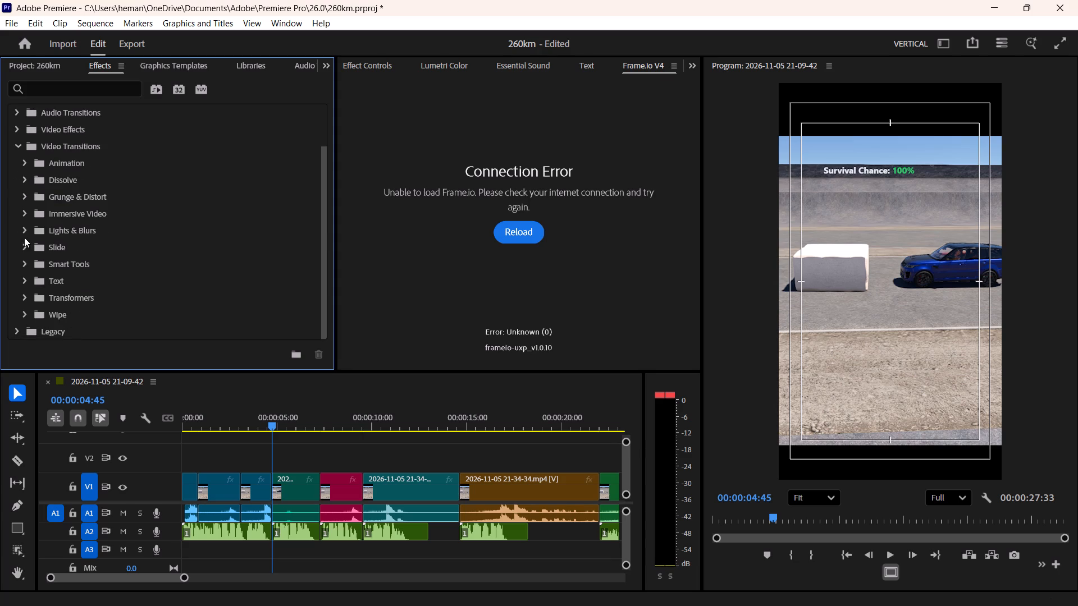
{"action": "left_click", "coordinate": [24, 230]}
{"action": "scroll", "coordinate": [24, 259], "scroll_direction": "down", "scroll_amount": 1}
{"action": "left_click_drag", "start_coordinate": [63, 221], "coordinate": [75, 225]}
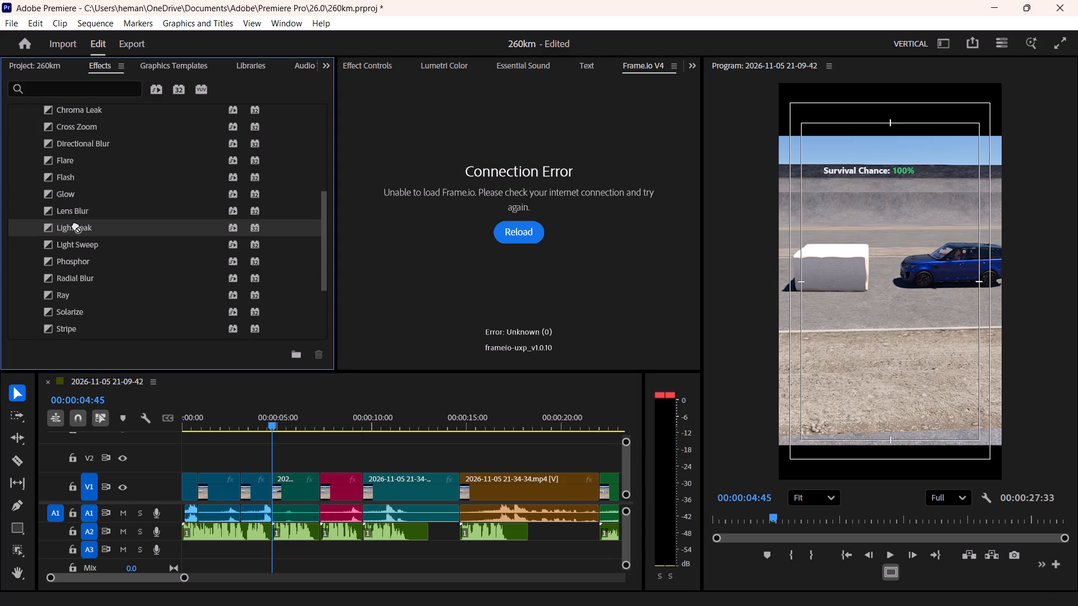
{"action": "left_click_drag", "start_coordinate": [75, 225], "coordinate": [273, 479]}
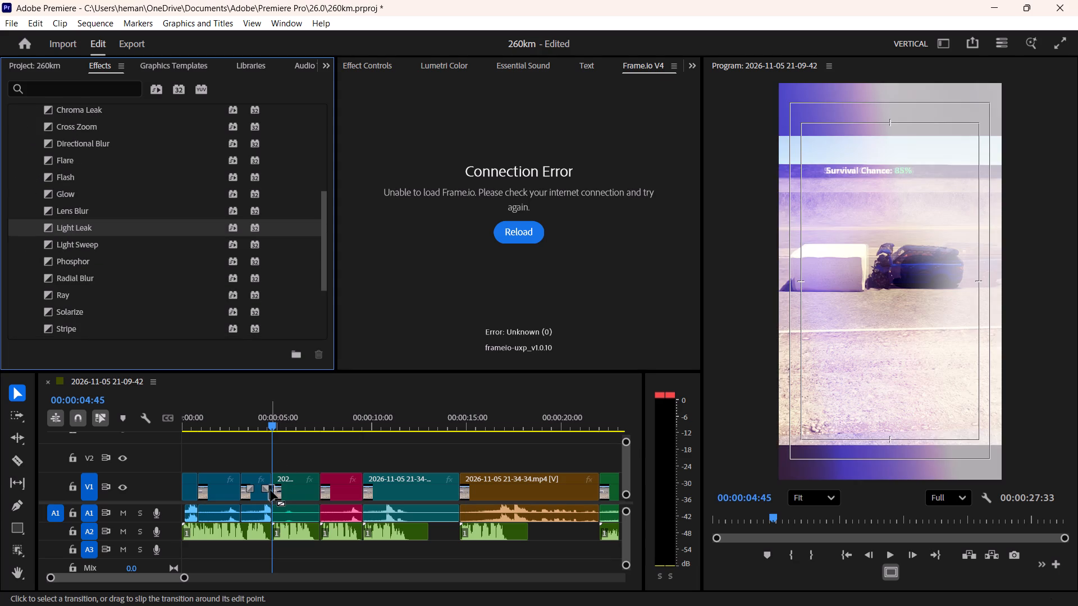
Set the duration of the Light Leak transition at the 00:00:04:45 cut to 00:00:00:55.
{"action": "left_click", "coordinate": [271, 490]}
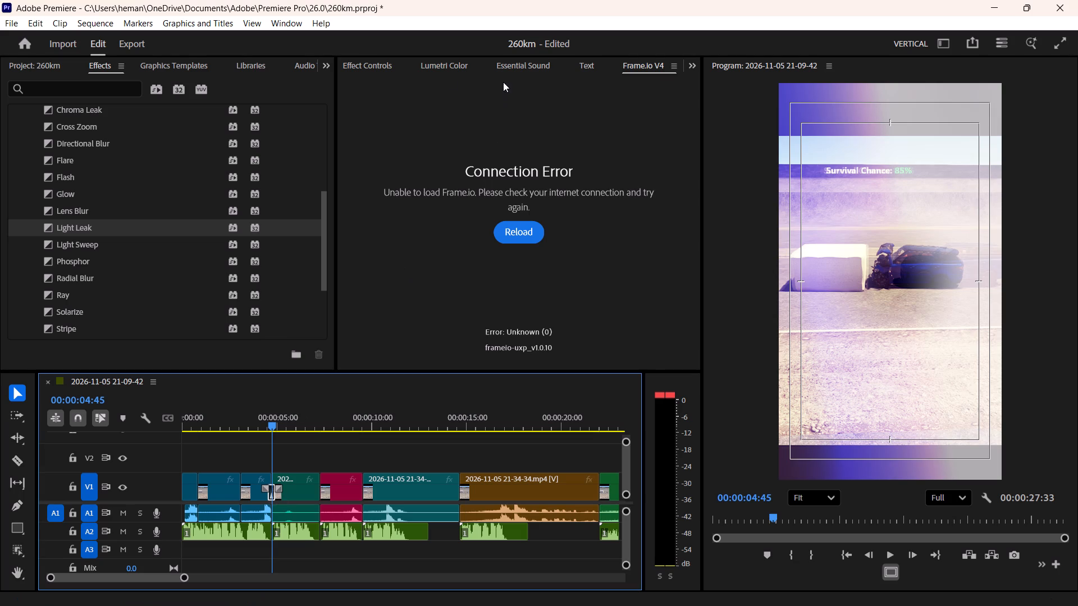
{"action": "left_click", "coordinate": [376, 66]}
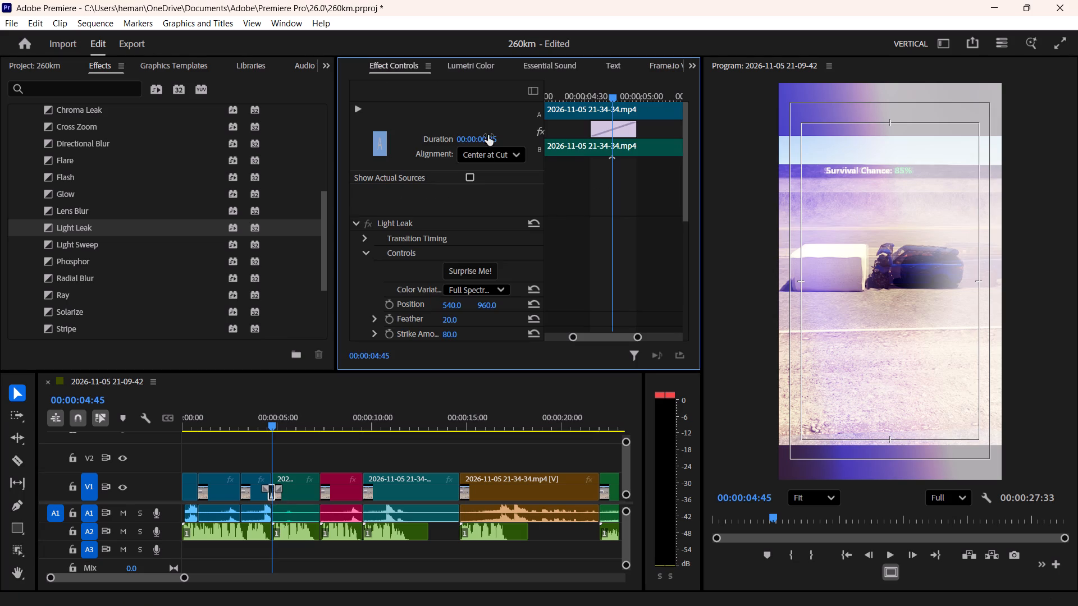
{"action": "left_click_drag", "start_coordinate": [490, 140], "coordinate": [518, 139]}
Play the sequence from just before the 00:00:04:45 Light Leak transition into the first main crash clip to check it.
{"action": "left_click_drag", "start_coordinate": [261, 411], "coordinate": [254, 415]}
{"action": "left_click", "coordinate": [330, 471]}
{"action": "key", "text": "space"}
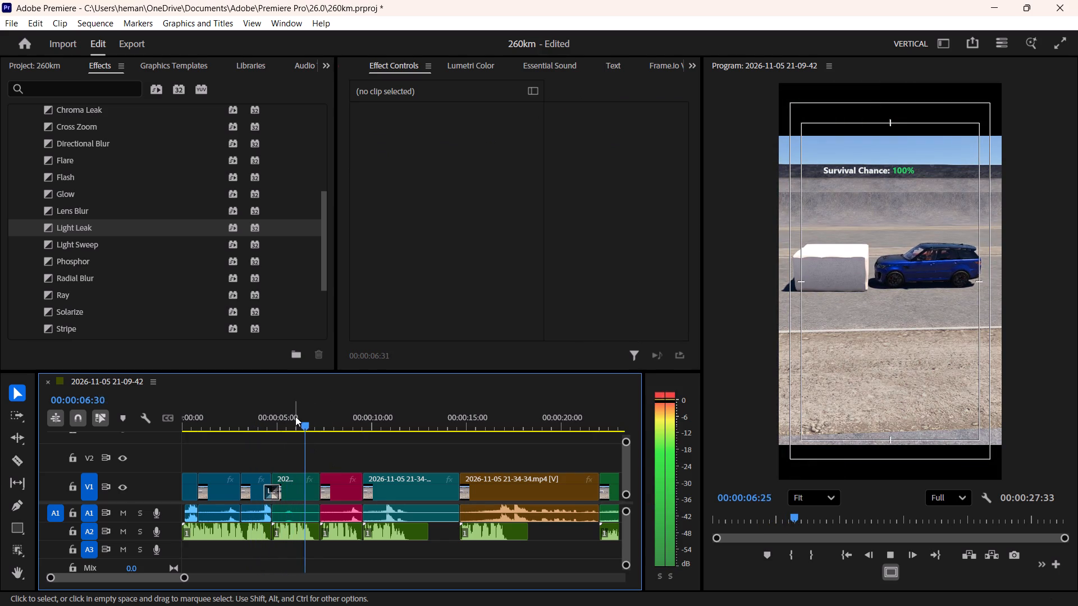
{"action": "key", "text": "space"}
Return the playhead to the start of the sequence and save the project.
{"action": "left_click_drag", "start_coordinate": [295, 414], "coordinate": [84, 447]}
{"action": "key", "text": "ctrl+s"}
Mark the sequence's Out point at the end of the last crash clip.
{"action": "left_click", "coordinate": [249, 453]}
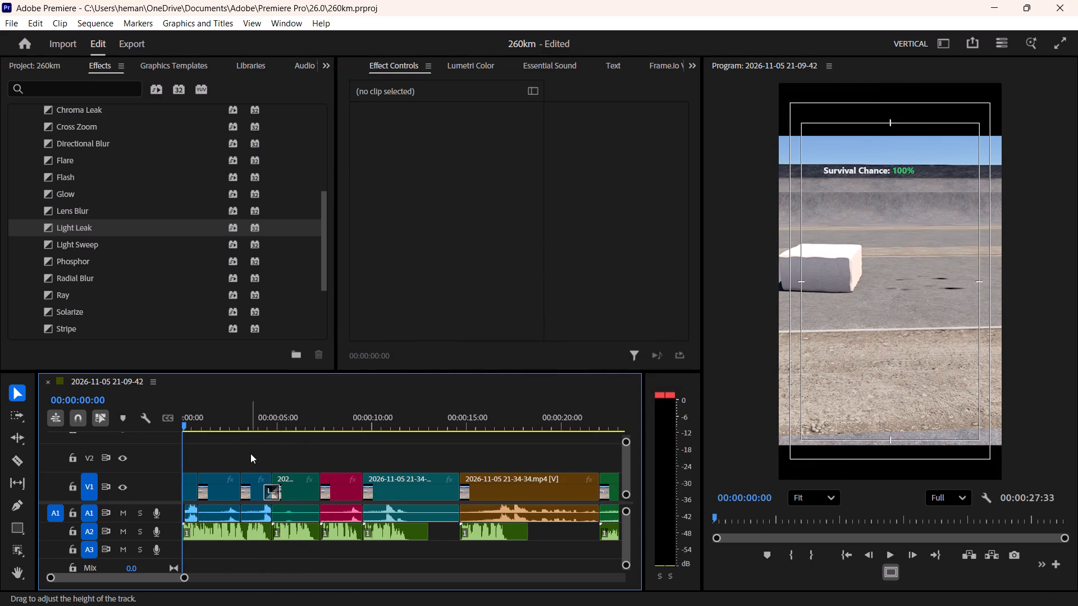
{"action": "type", "text": "--"}
{"action": "left_click", "coordinate": [321, 424]}
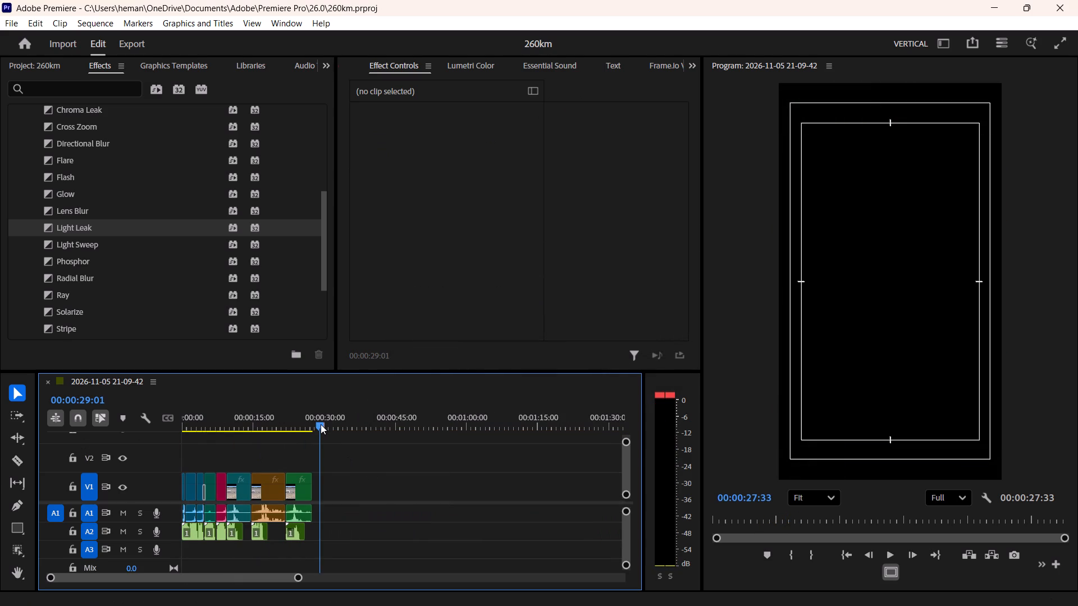
{"action": "key", "text": "Up"}
{"action": "key", "text": "o"}
Return the playhead to the start and create an adjustment layer at 1080 x 1920, 60.00 fps, with square pixels.
{"action": "left_click_drag", "start_coordinate": [294, 424], "coordinate": [221, 433]}
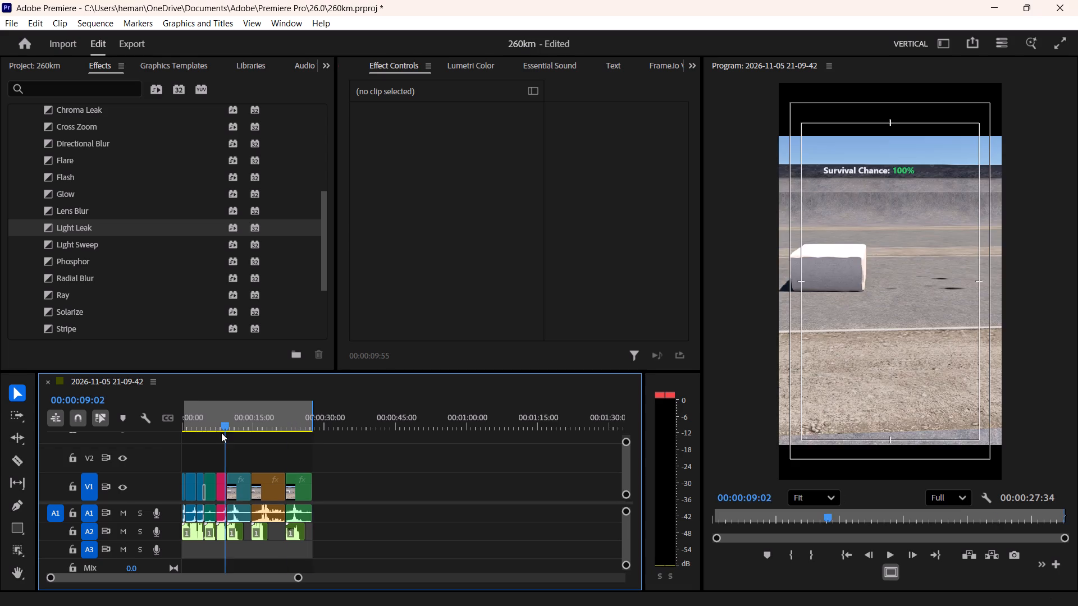
{"action": "left_click_drag", "start_coordinate": [221, 433], "coordinate": [140, 443]}
{"action": "key", "text": "shift+exclam"}
{"action": "left_click", "coordinate": [289, 355]}
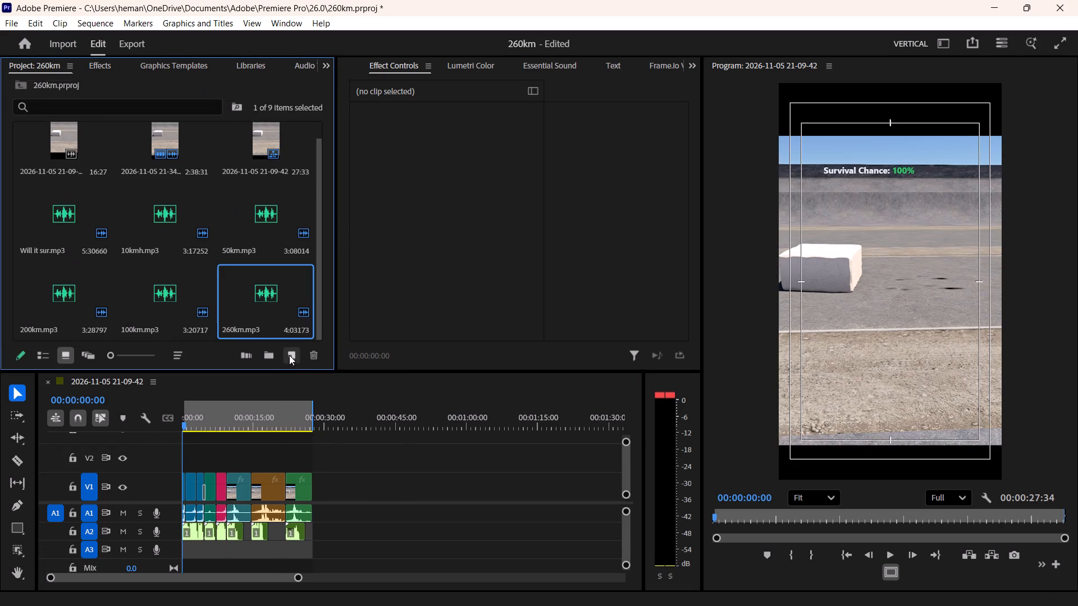
{"action": "left_click", "coordinate": [325, 433]}
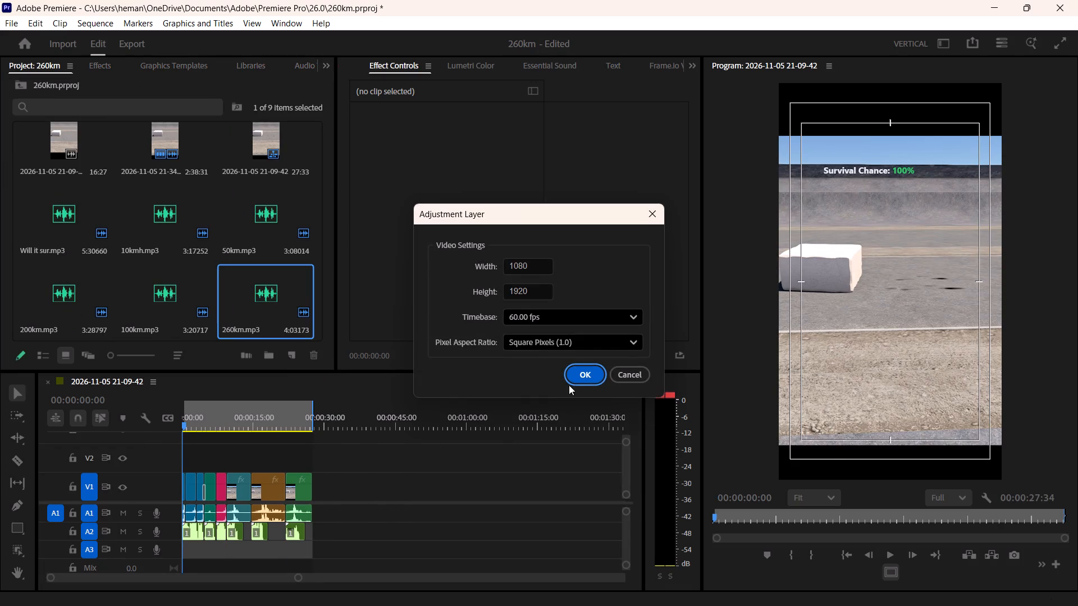
{"action": "left_click", "coordinate": [570, 378]}
Place the adjustment layer on V3 at the sequence start and extend it to the end of the last clip.
{"action": "left_click_drag", "start_coordinate": [57, 308], "coordinate": [171, 457]}
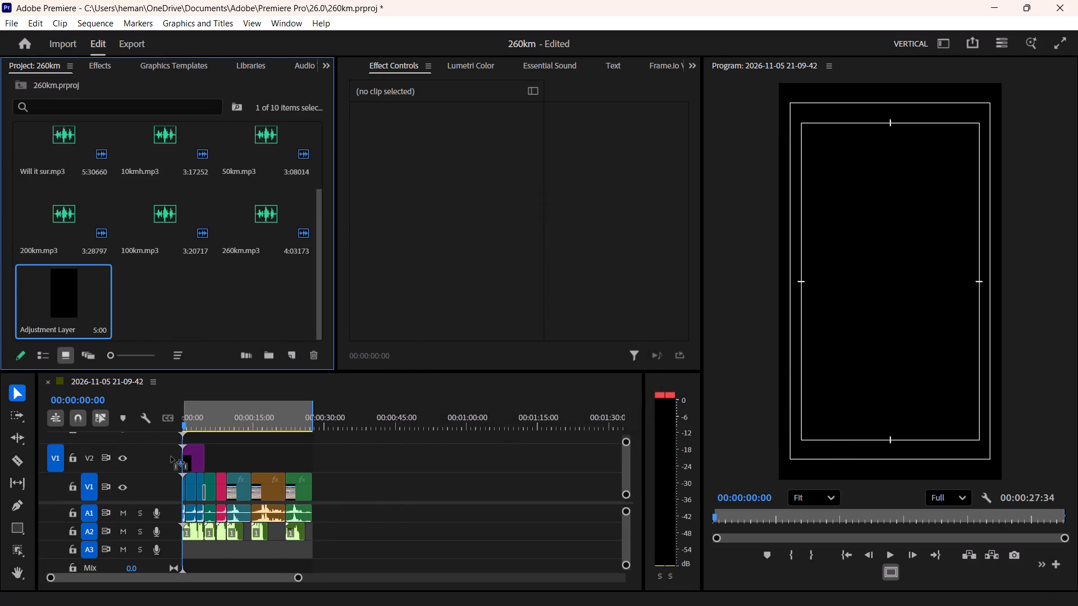
{"action": "left_click_drag", "start_coordinate": [171, 457], "coordinate": [171, 438]}
{"action": "left_click_drag", "start_coordinate": [624, 442], "coordinate": [623, 335]}
{"action": "left_click_drag", "start_coordinate": [213, 471], "coordinate": [227, 470]}
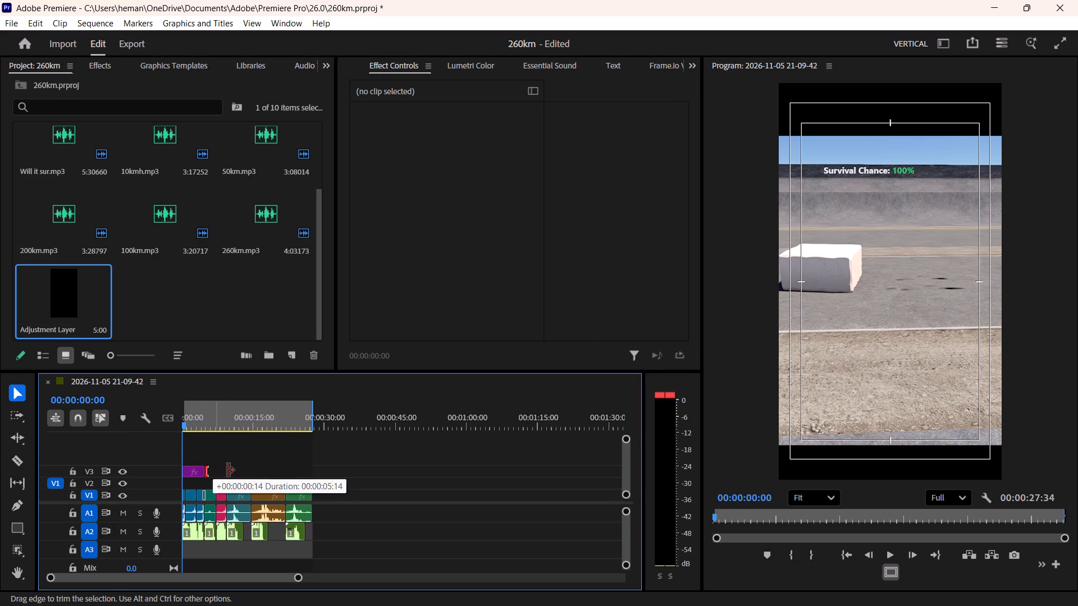
{"action": "left_click_drag", "start_coordinate": [227, 470], "coordinate": [321, 463]}
Apply Lumetri's automatic colour correction to the adjustment layer on V3 and set its saturation to 110.
{"action": "left_click", "coordinate": [282, 467]}
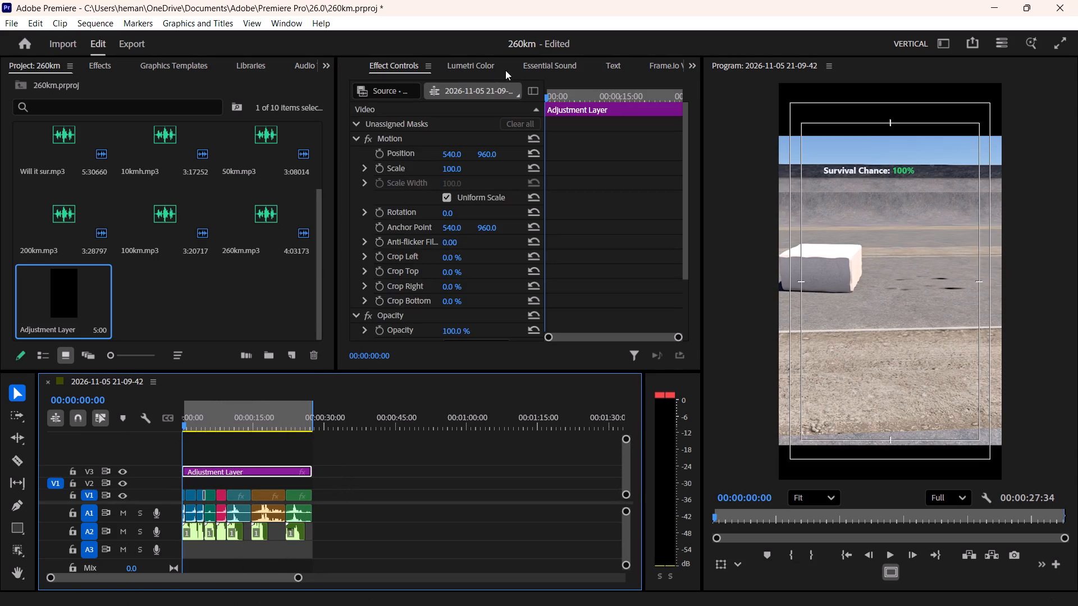
{"action": "left_click", "coordinate": [493, 68]}
{"action": "left_click", "coordinate": [580, 229]}
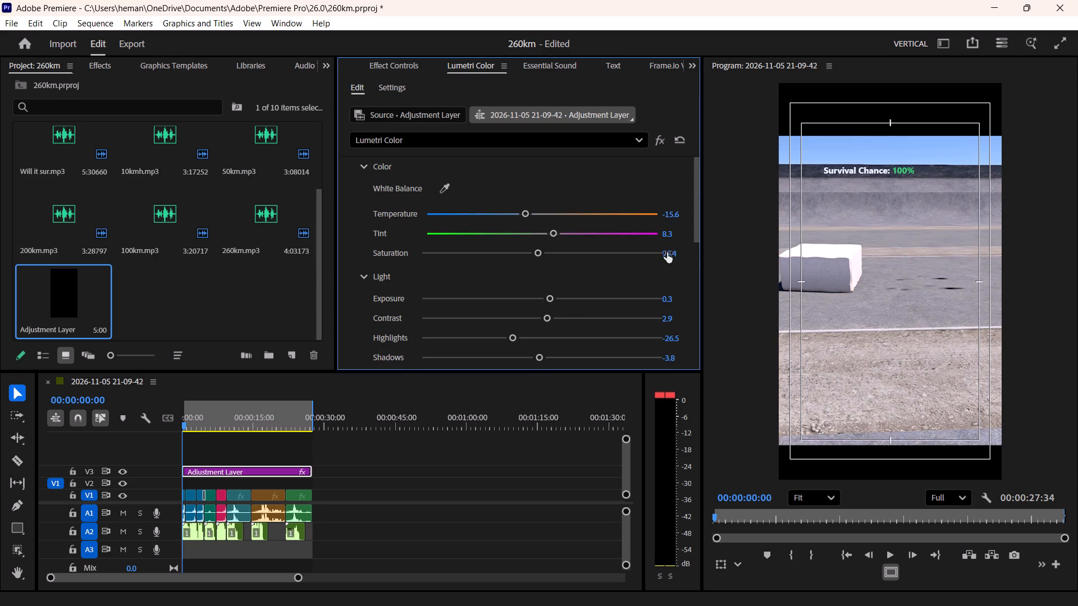
{"action": "left_click", "coordinate": [673, 251]}
{"action": "type", "text": "110"}
{"action": "key", "text": "Return"}
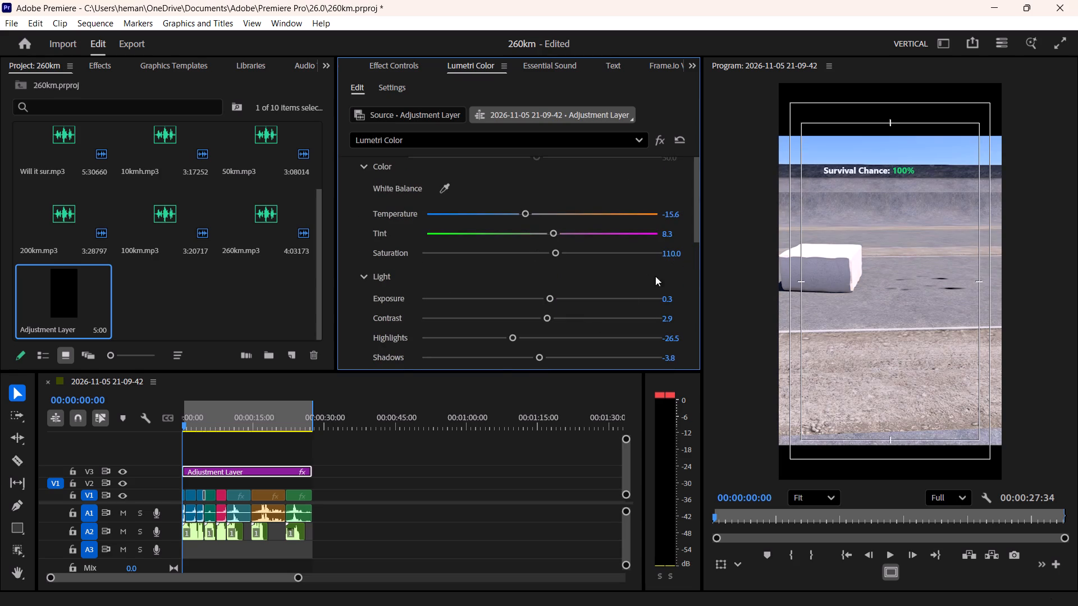
{"action": "left_click", "coordinate": [448, 464]}
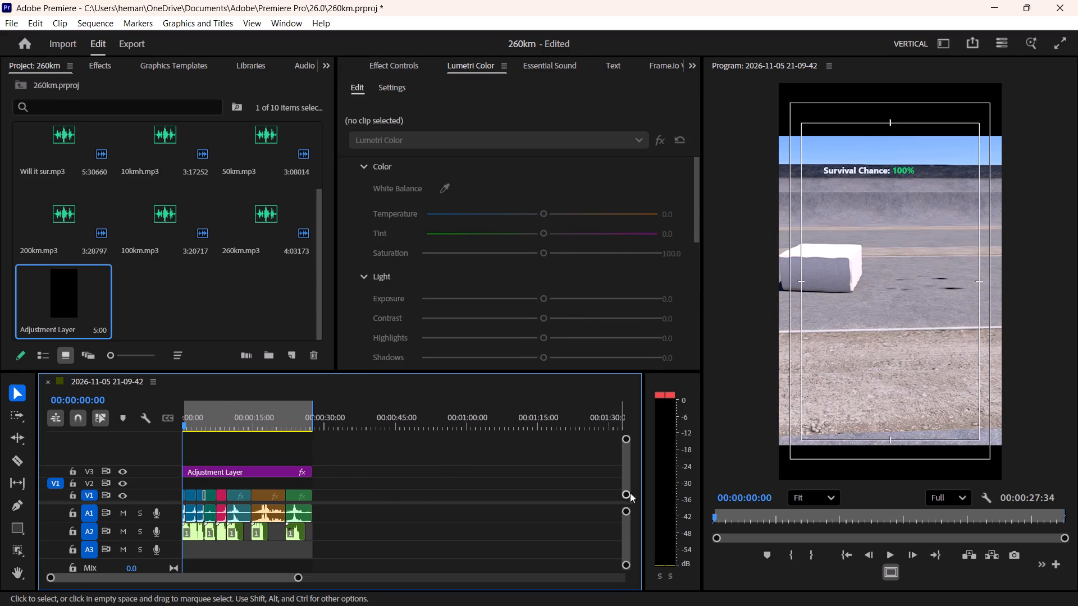
{"action": "key", "text": "t"}
{"action": "left_click", "coordinate": [823, 384]}
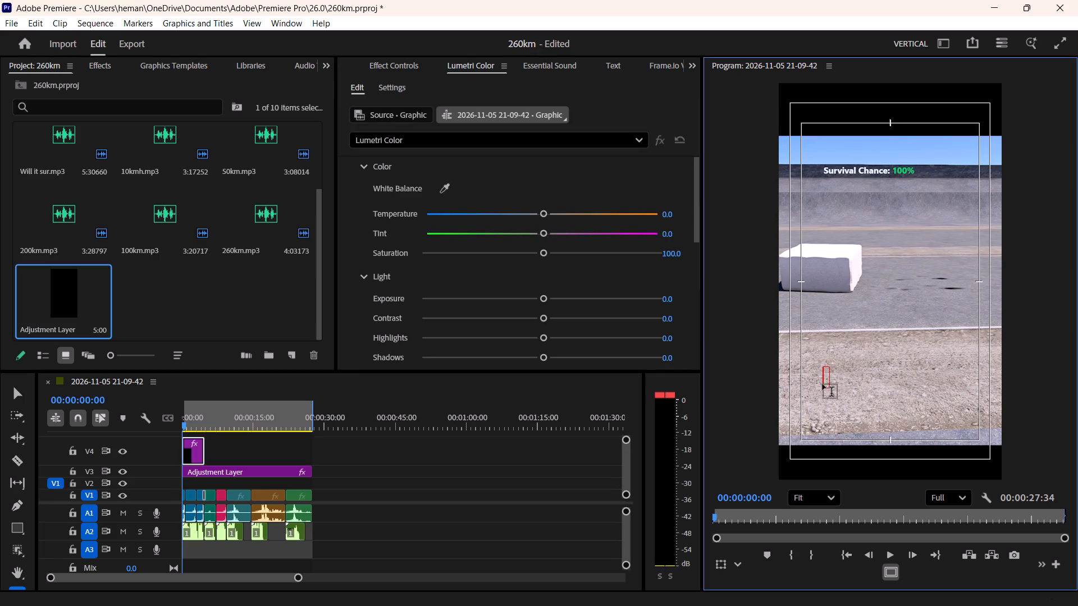
{"action": "key", "text": "ctrl+v"}
{"action": "key", "text": "ctrl+z"}
{"action": "key", "text": "super+v"}
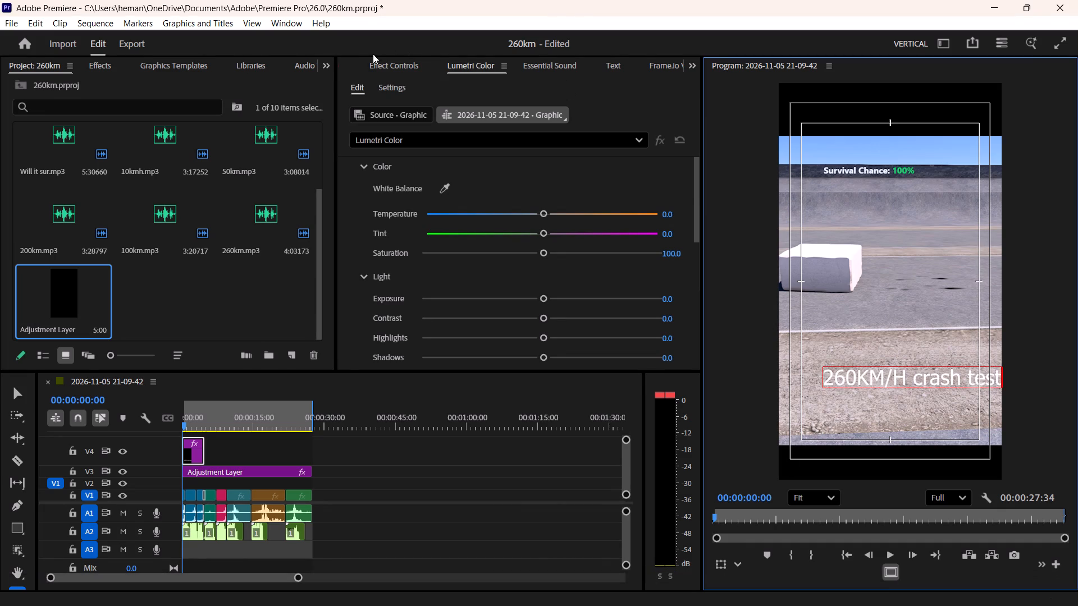
Style the whole title in all caps, Faux Bold and Tahoma Bold with a font size of 50.
{"action": "left_click", "coordinate": [689, 66]}
{"action": "left_click", "coordinate": [695, 82]}
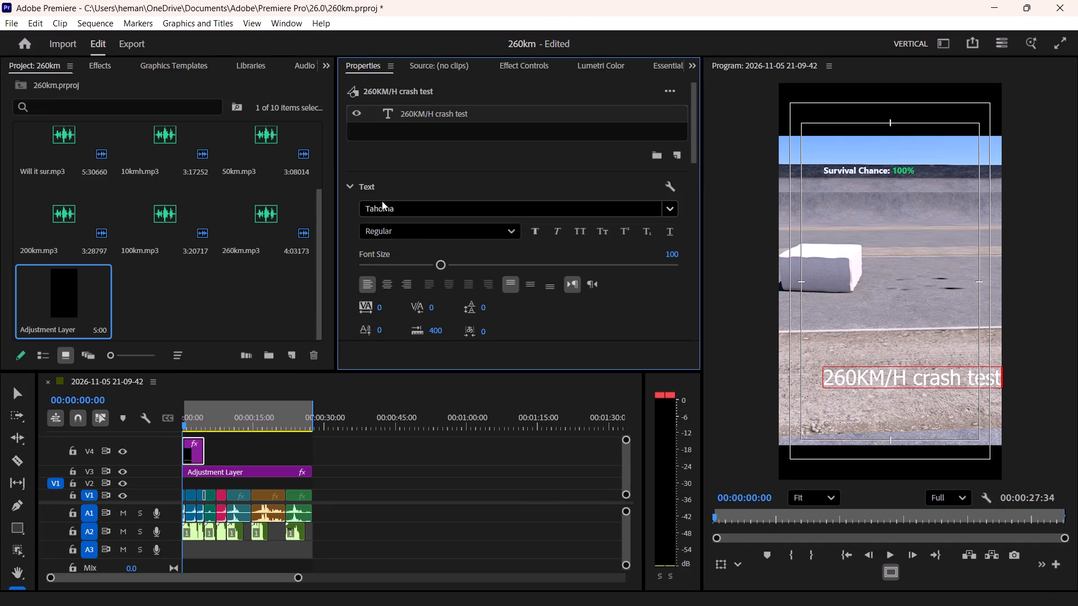
{"action": "double_click", "coordinate": [412, 111]}
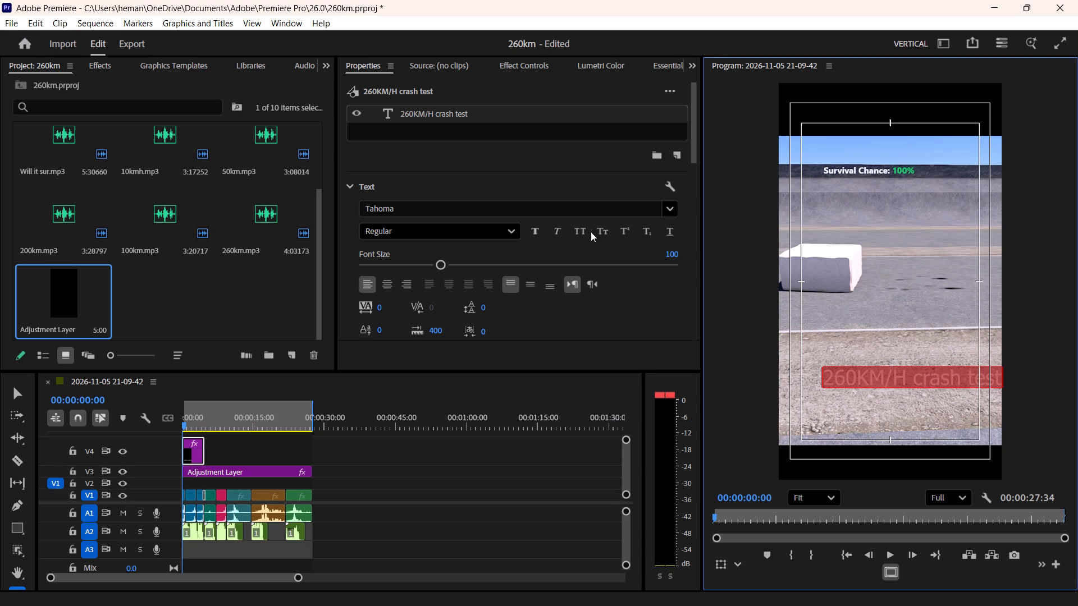
{"action": "left_click", "coordinate": [581, 231]}
{"action": "left_click", "coordinate": [538, 228]}
{"action": "left_click", "coordinate": [474, 233]}
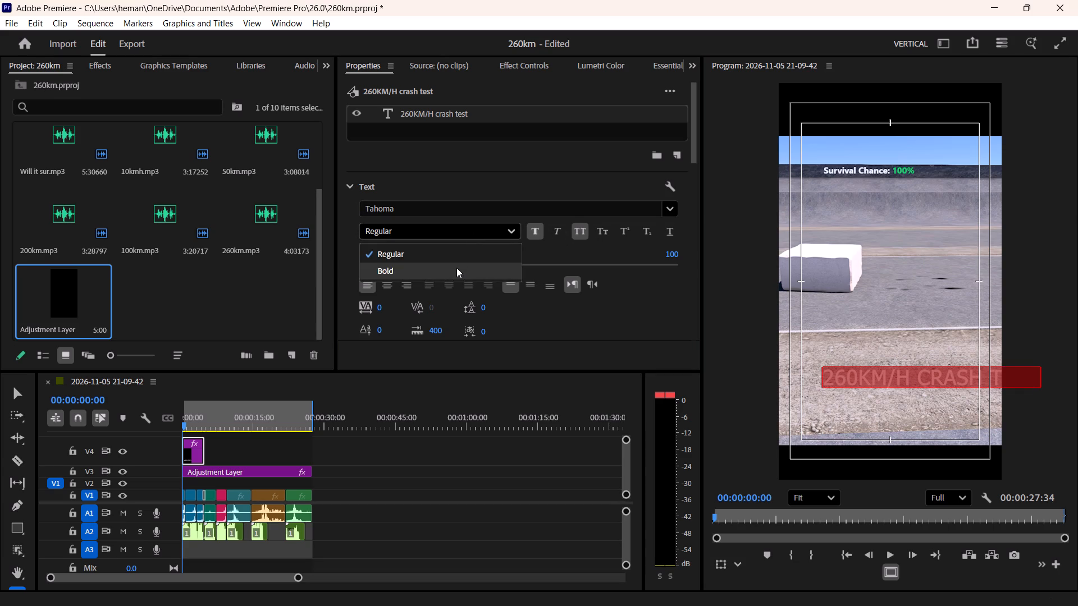
{"action": "left_click", "coordinate": [456, 268]}
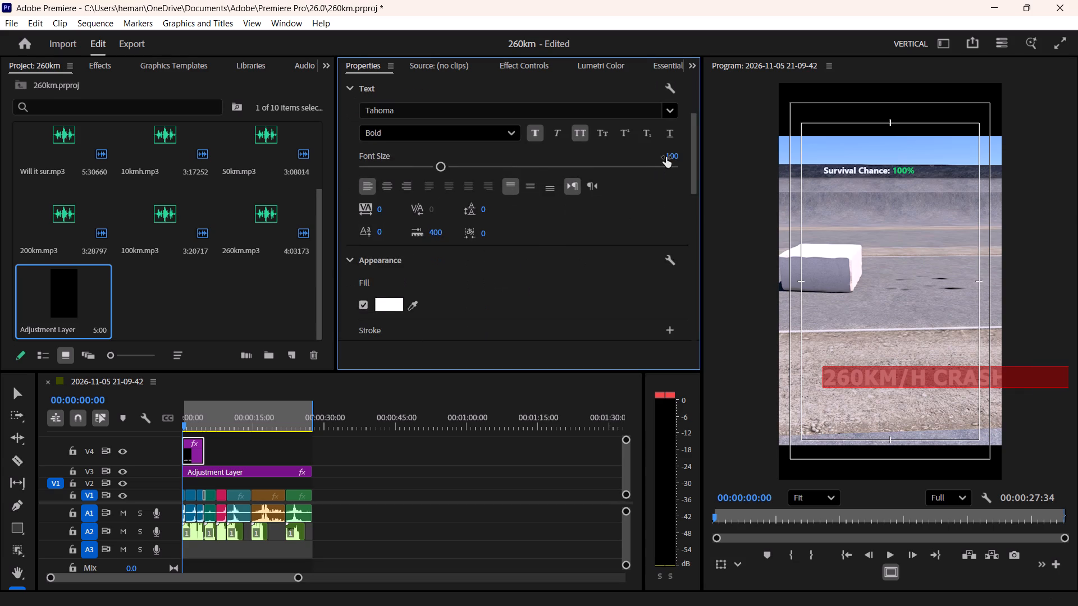
{"action": "left_click", "coordinate": [666, 157]}
{"action": "type", "text": "50"}
{"action": "key", "text": "Return"}
Change the title's fill colour to bright yellow.
{"action": "scroll", "coordinate": [574, 233], "scroll_direction": "down", "scroll_amount": 1}
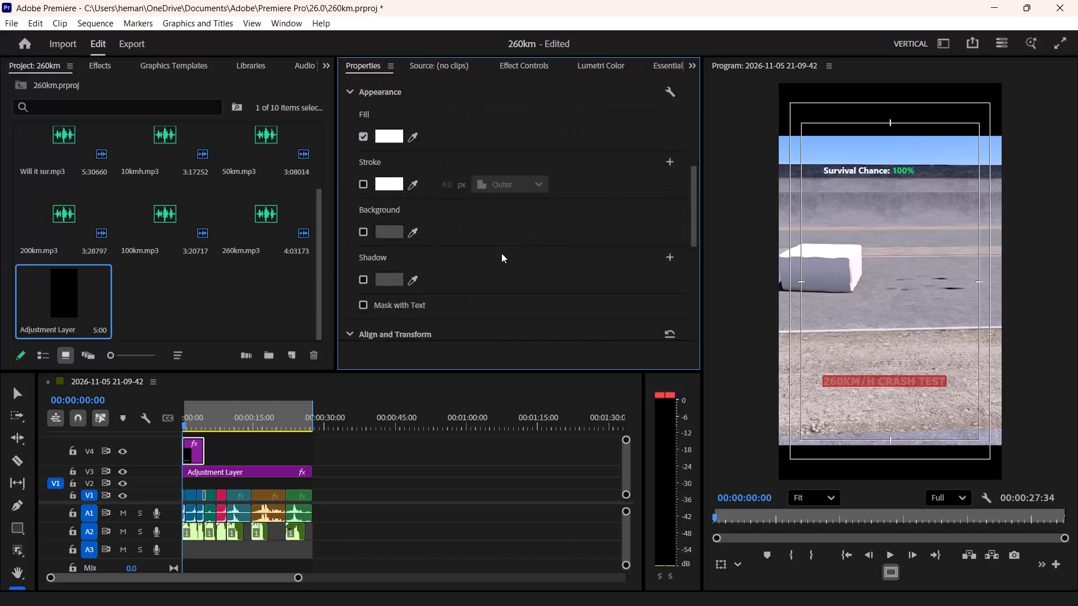
{"action": "left_click", "coordinate": [381, 120]}
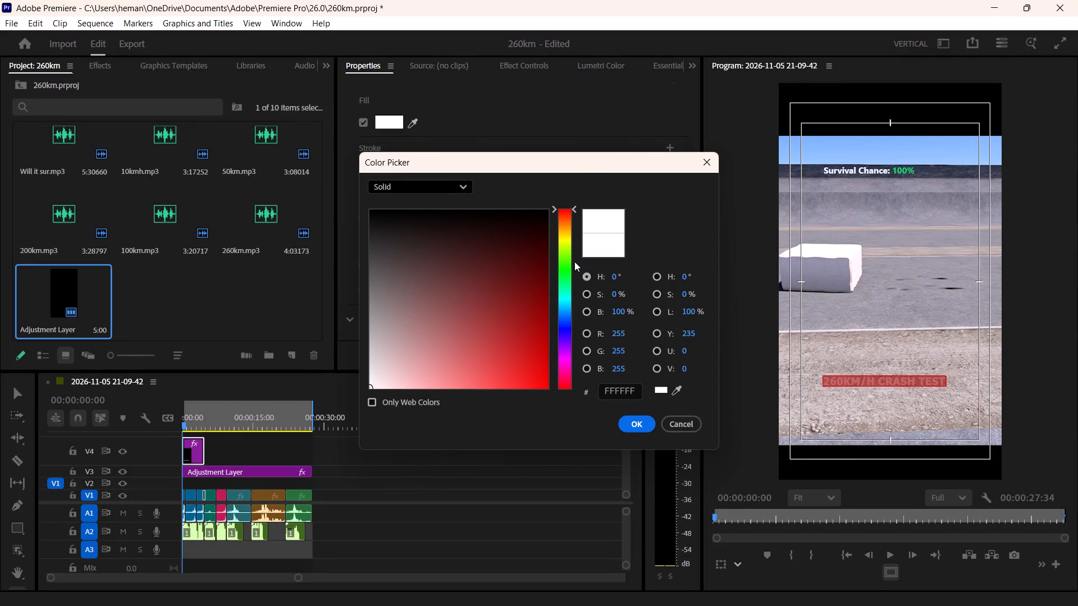
{"action": "left_click_drag", "start_coordinate": [563, 245], "coordinate": [564, 238]}
{"action": "left_click_drag", "start_coordinate": [536, 300], "coordinate": [617, 460]}
{"action": "left_click", "coordinate": [636, 419]}
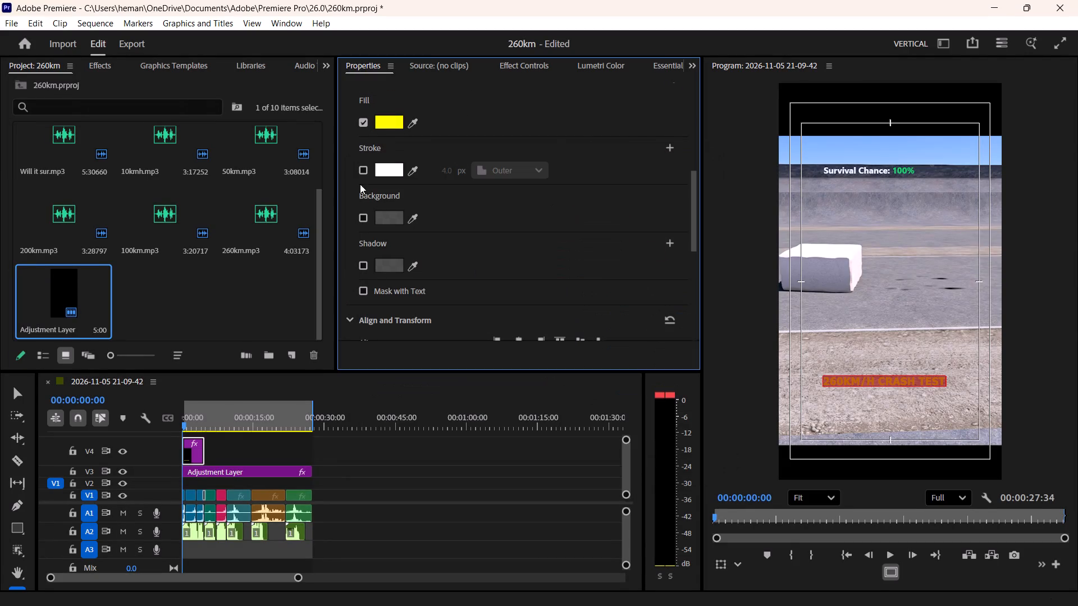
Enable the 4 px outer stroke on the title and colour it black.
{"action": "left_click", "coordinate": [368, 171]}
{"action": "left_click", "coordinate": [366, 171]}
{"action": "left_click", "coordinate": [376, 171]}
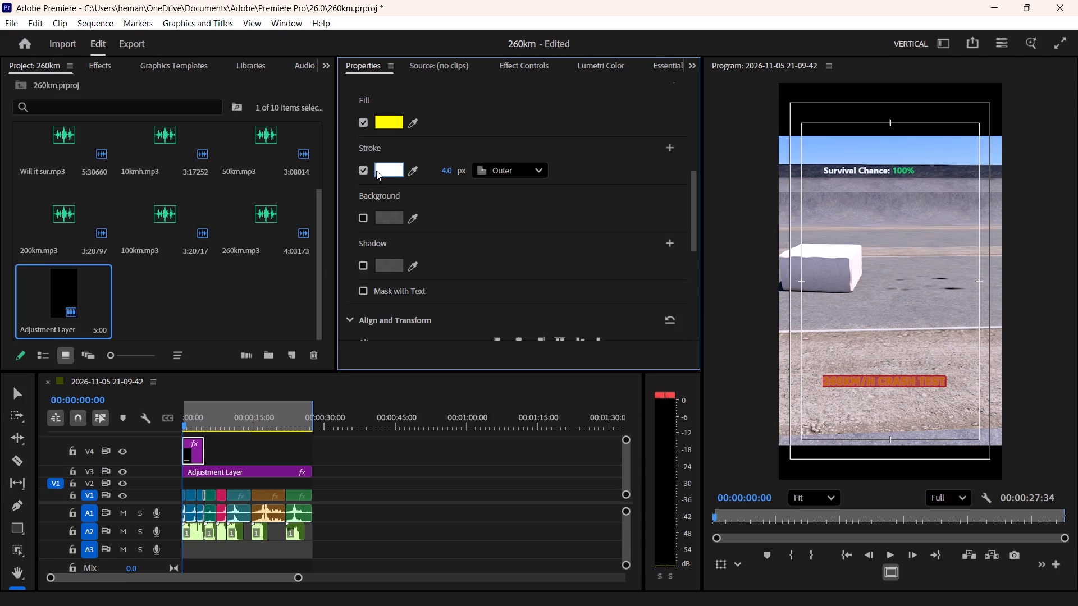
{"action": "left_click_drag", "start_coordinate": [418, 223], "coordinate": [419, 192]}
{"action": "left_click", "coordinate": [642, 420]}
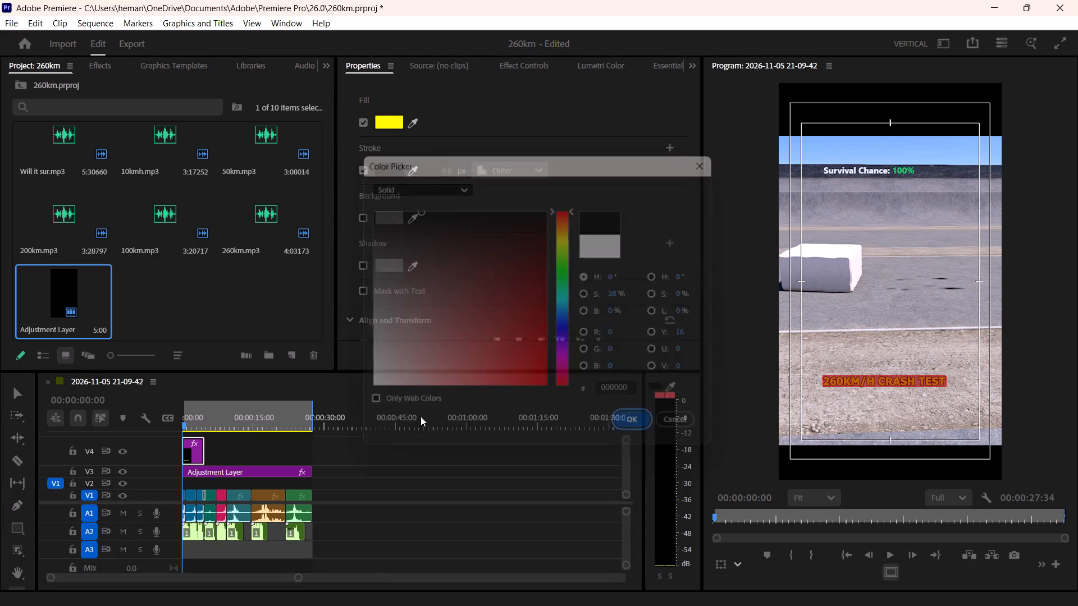
Move the title clip to V2 beneath the adjustment layer and extend it to the end of the sequence.
{"action": "left_click_drag", "start_coordinate": [195, 449], "coordinate": [194, 481]}
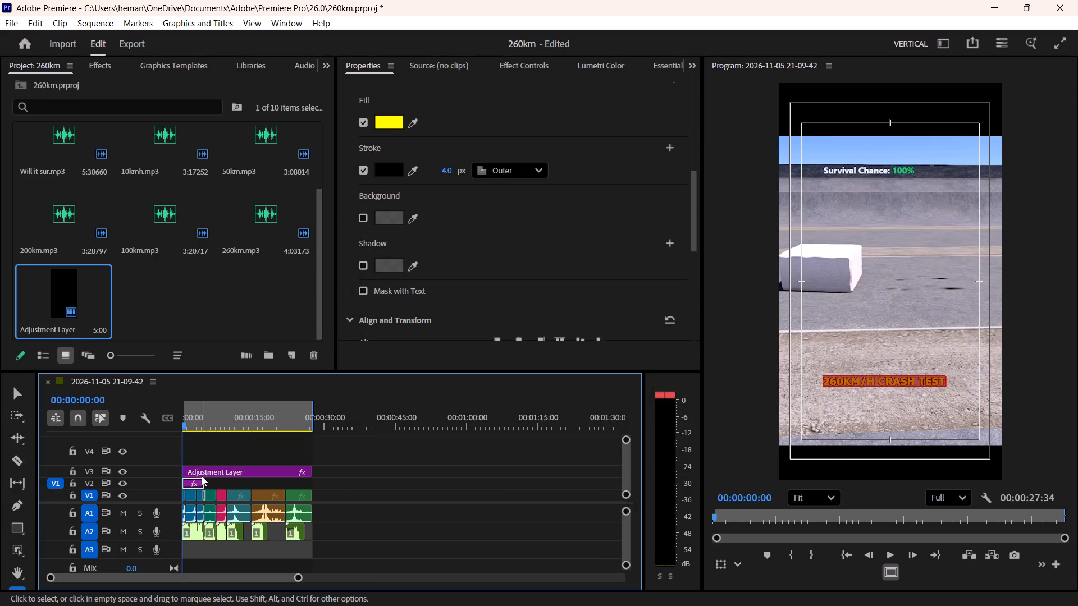
{"action": "left_click_drag", "start_coordinate": [204, 481], "coordinate": [310, 485]}
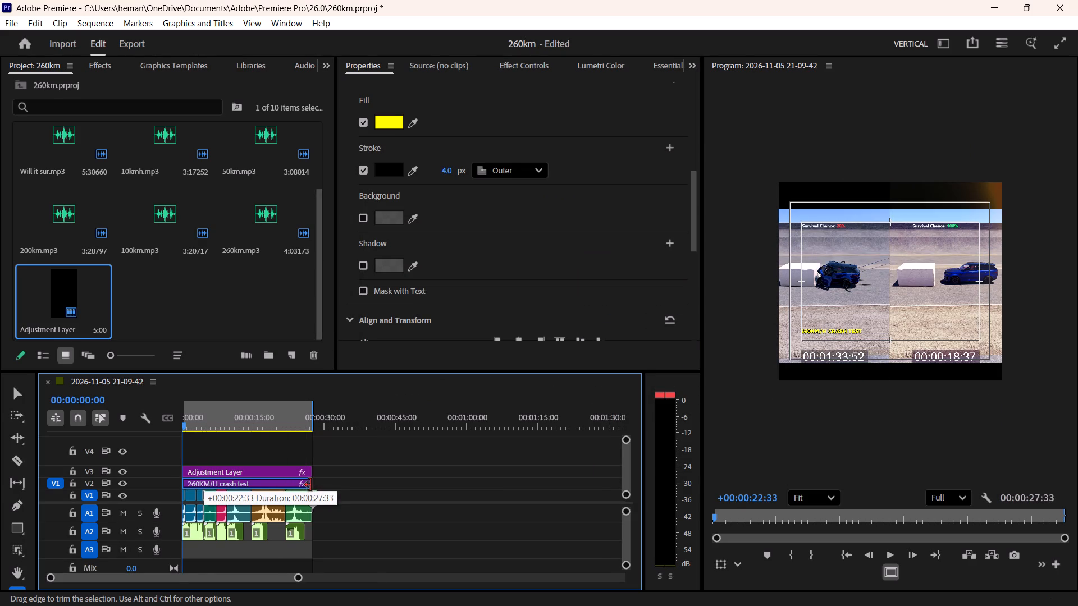
{"action": "left_click_drag", "start_coordinate": [310, 485], "coordinate": [312, 485]}
{"action": "left_click", "coordinate": [309, 485]}
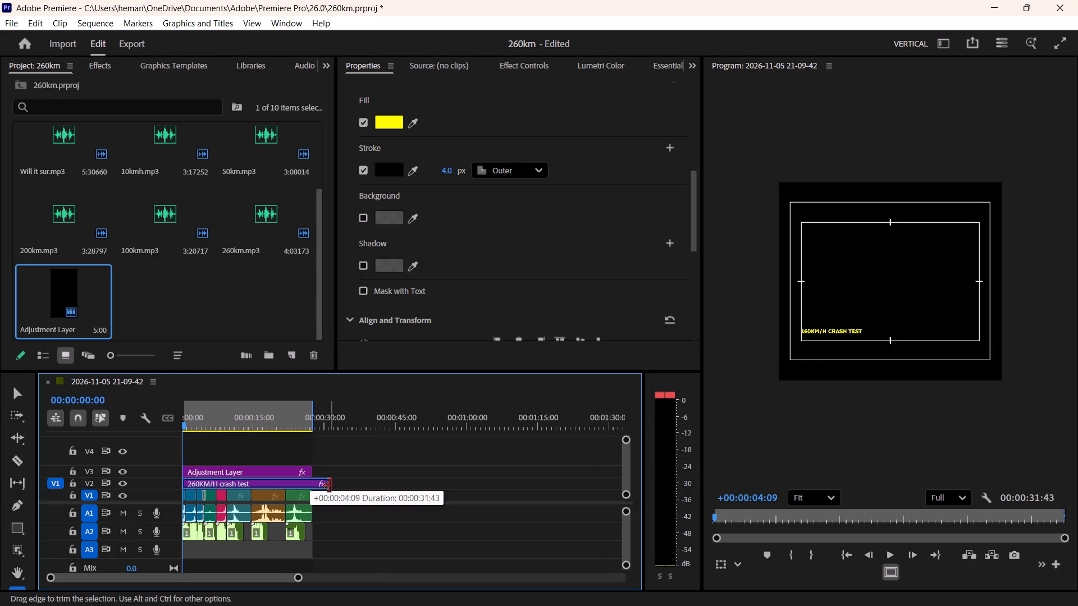
Apply the default video transition to both ends of the title clip.
{"action": "left_click", "coordinate": [278, 480]}
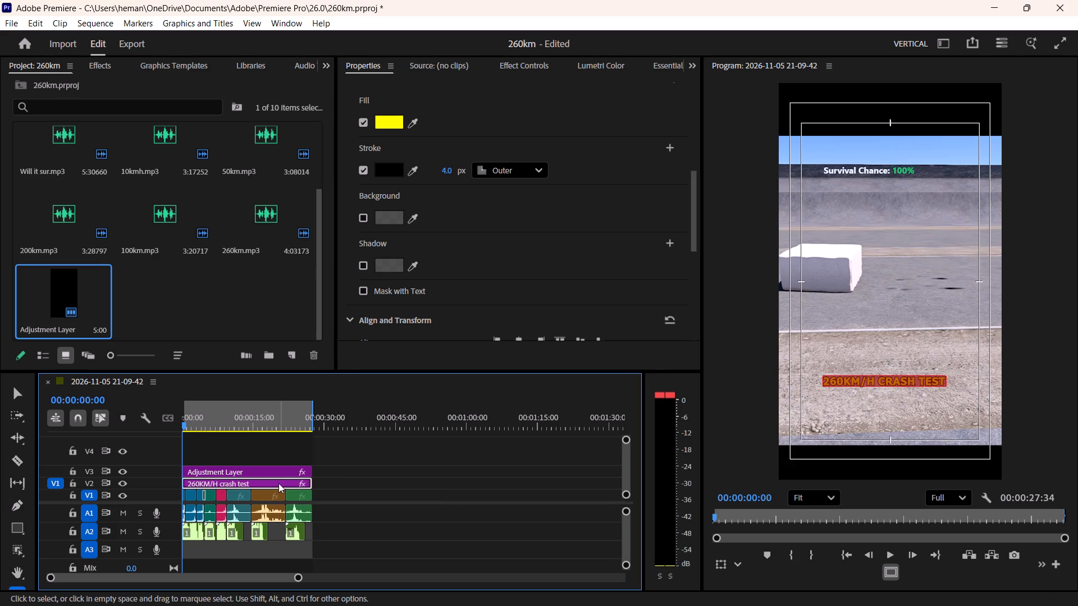
{"action": "key", "text": "ctrl+d"}
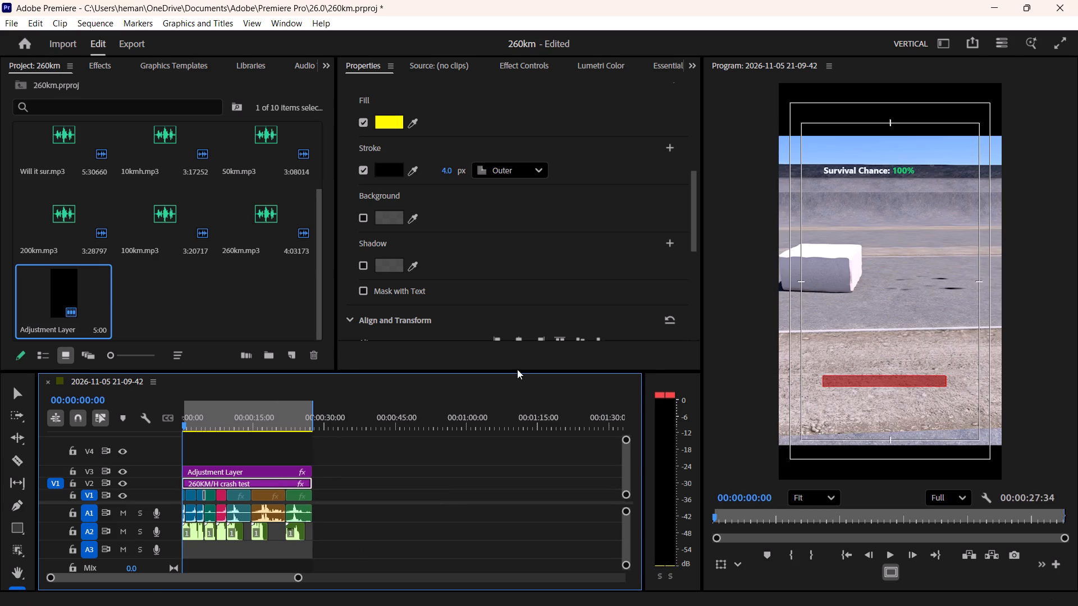
Centre the title text horizontally, set its Y position to 551, and play back the result.
{"action": "triple_click", "coordinate": [521, 263]}
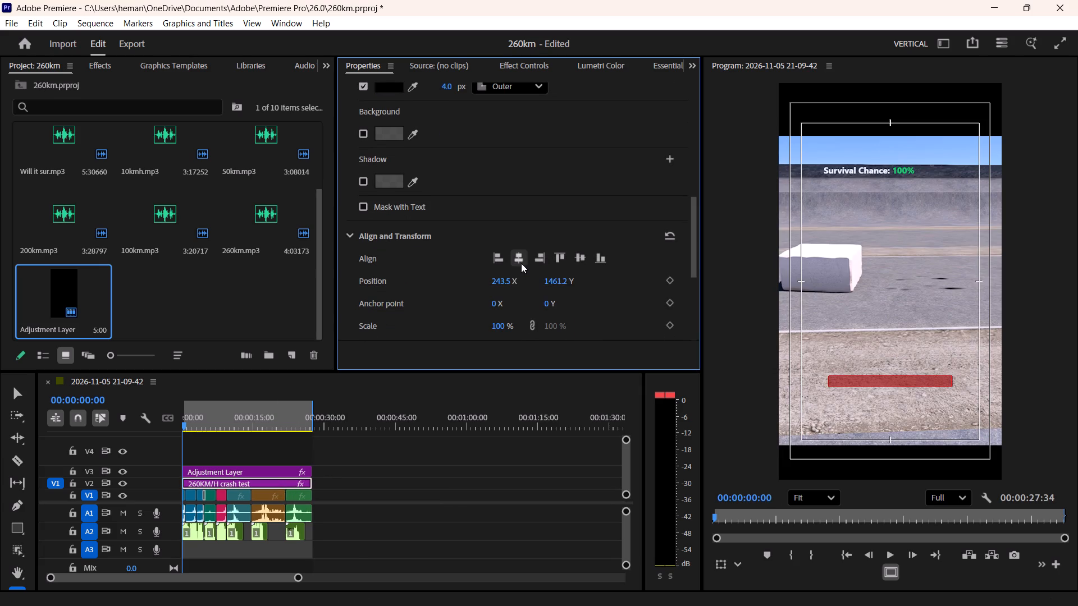
{"action": "left_click_drag", "start_coordinate": [557, 283], "coordinate": [227, 343]}
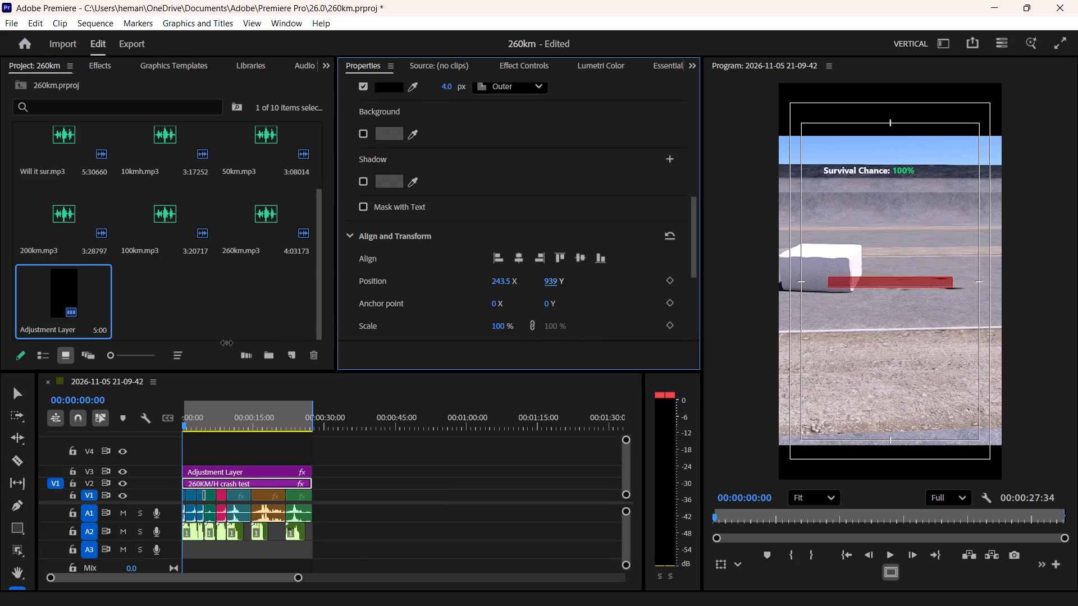
{"action": "left_click_drag", "start_coordinate": [227, 343], "coordinate": [0, 368]}
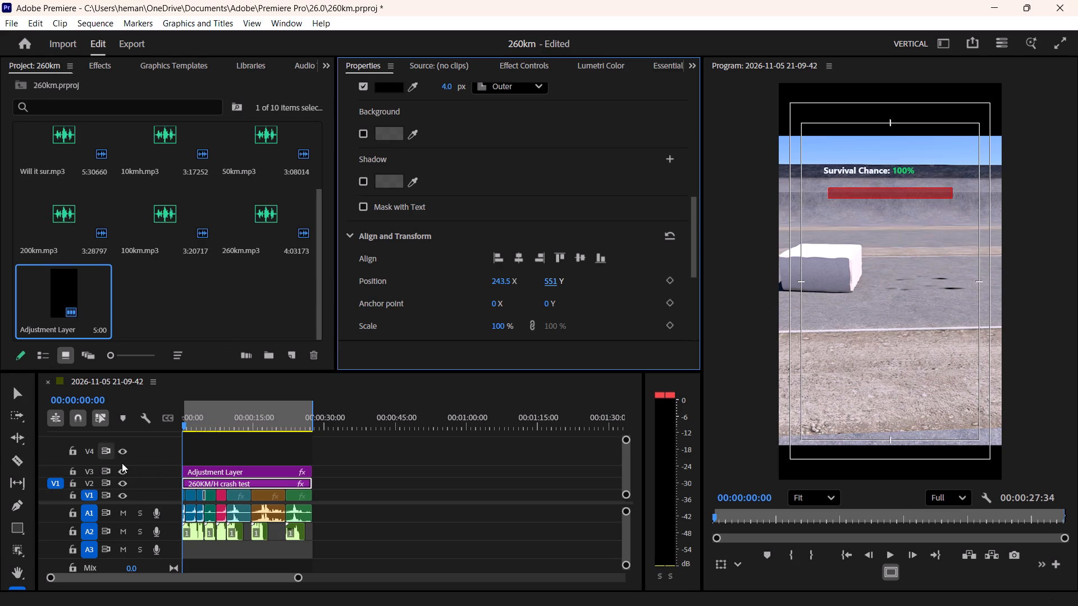
{"action": "left_click", "coordinate": [241, 458]}
{"action": "key", "text": "space"}
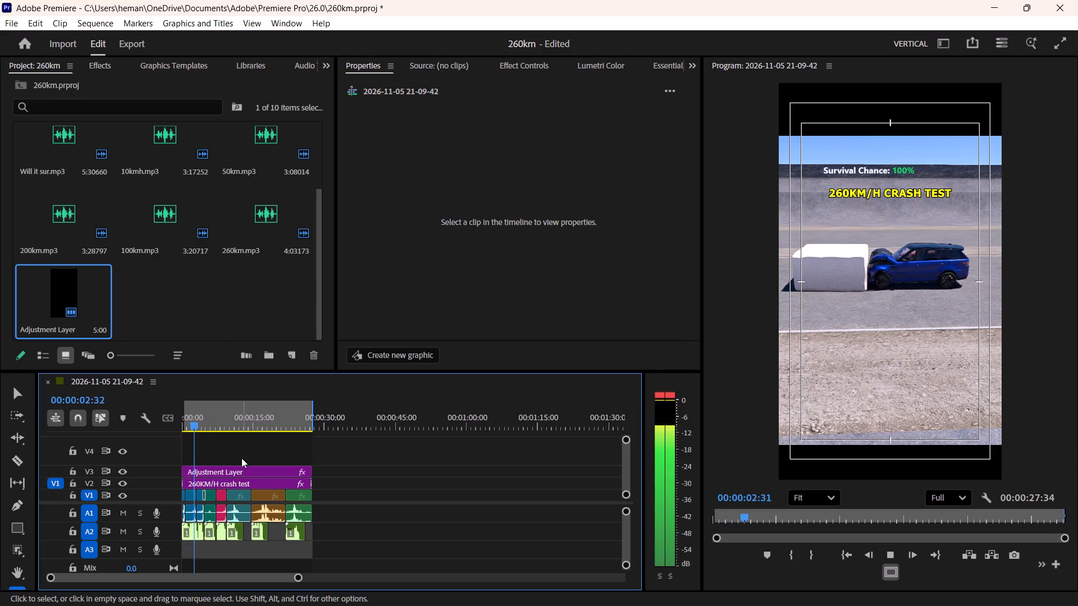
{"action": "key", "text": "space"}
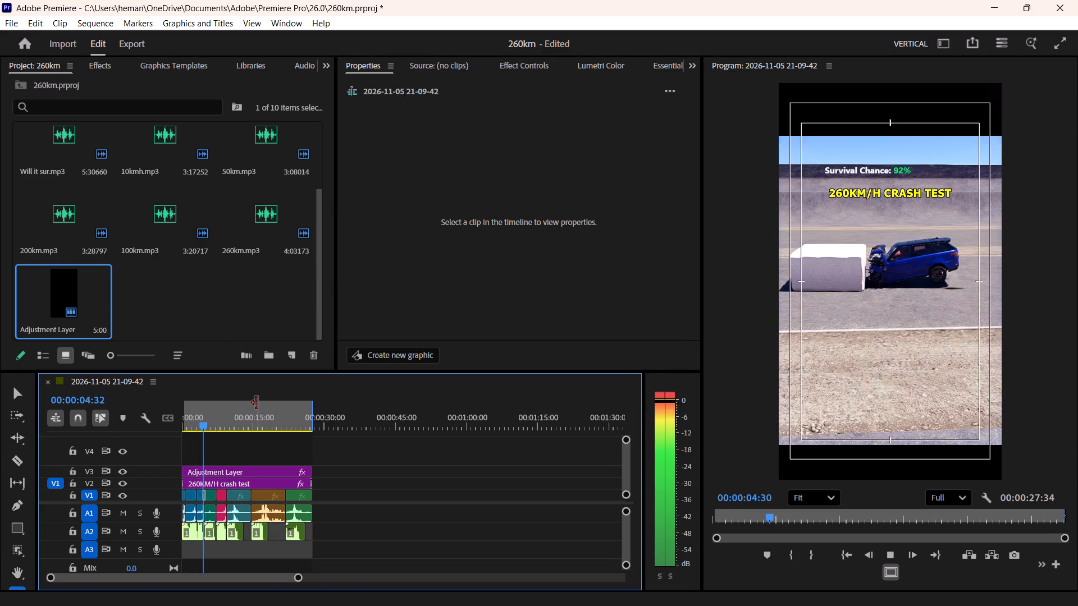
Raise the title clip above the footage by setting its Transform Y position to 580, and preview it.
{"action": "left_click", "coordinate": [268, 485]}
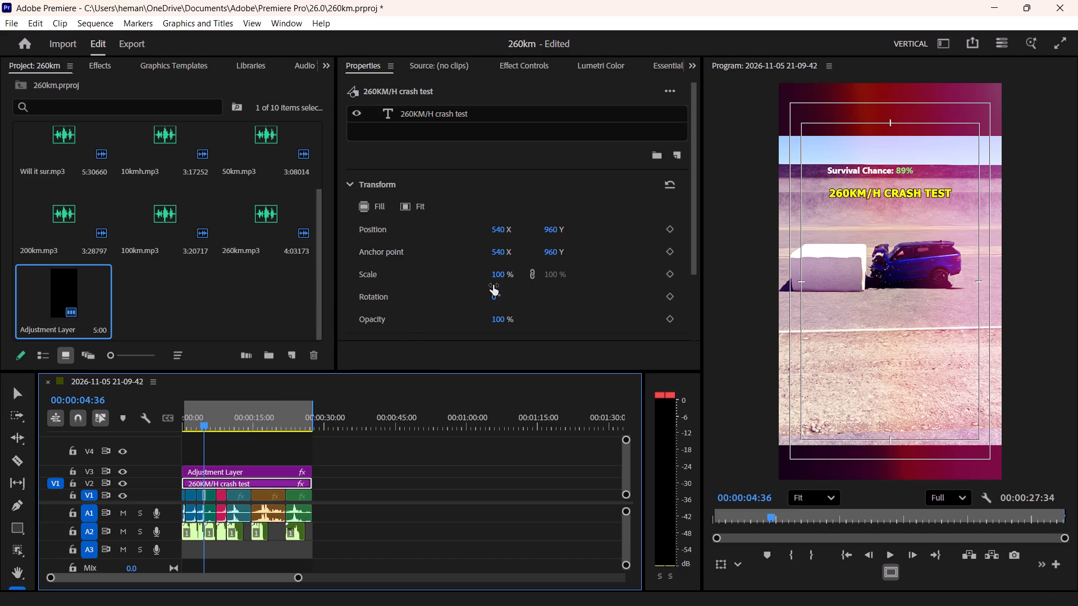
{"action": "left_click_drag", "start_coordinate": [555, 231], "coordinate": [449, 252]}
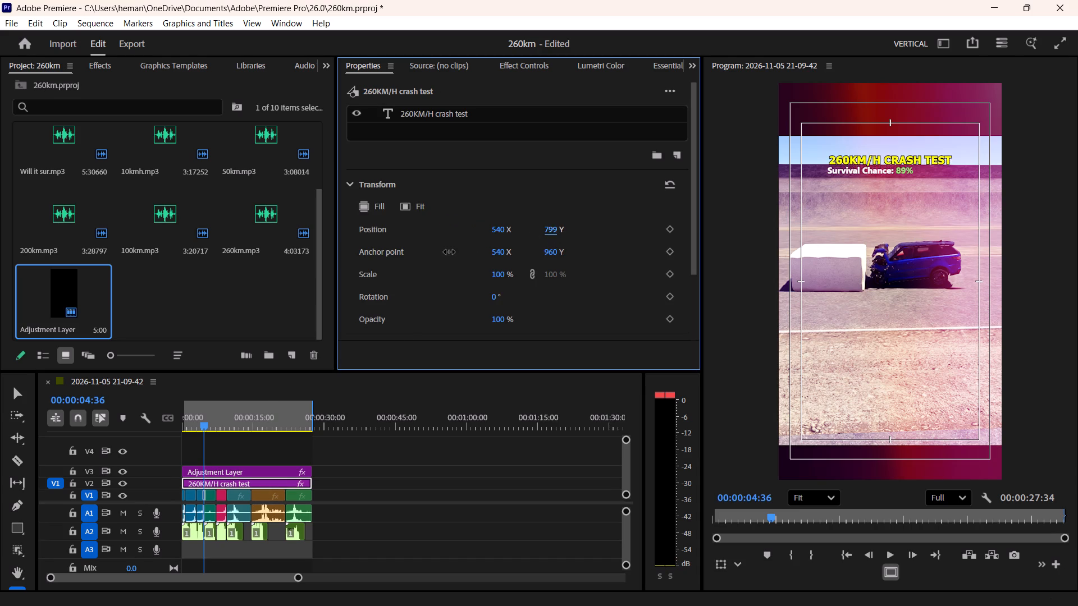
{"action": "left_click_drag", "start_coordinate": [449, 252], "coordinate": [346, 258]}
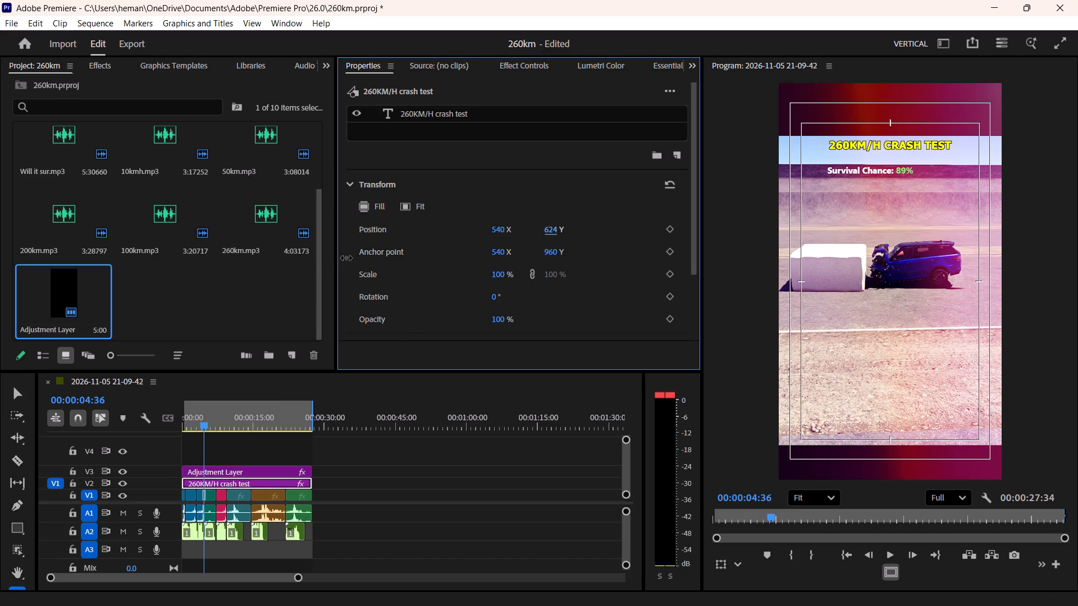
{"action": "left_click_drag", "start_coordinate": [346, 258], "coordinate": [316, 258]}
{"action": "left_click", "coordinate": [357, 476]}
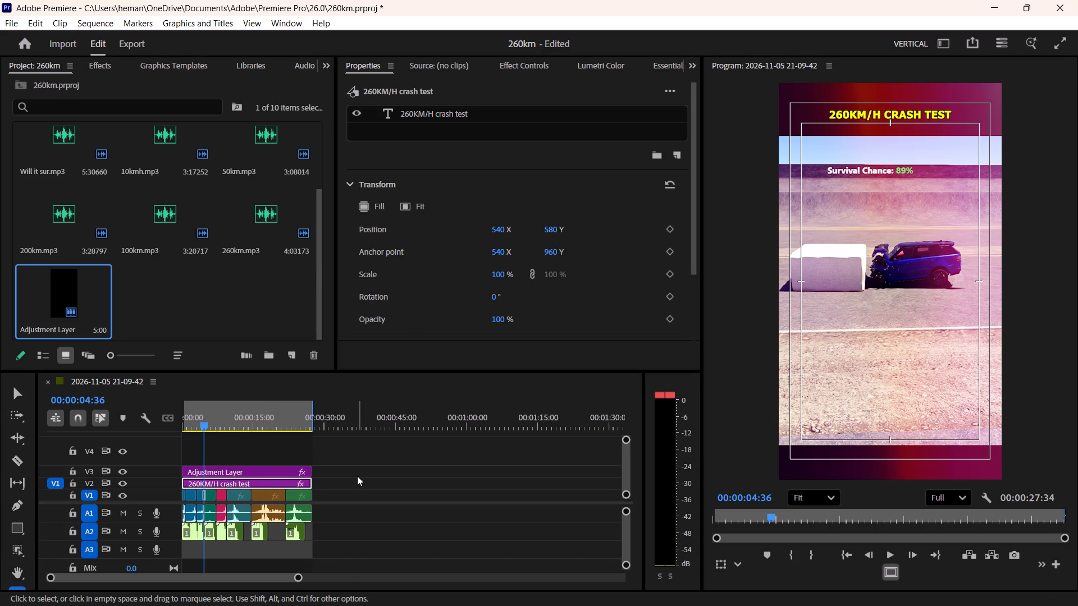
{"action": "key", "text": "space"}
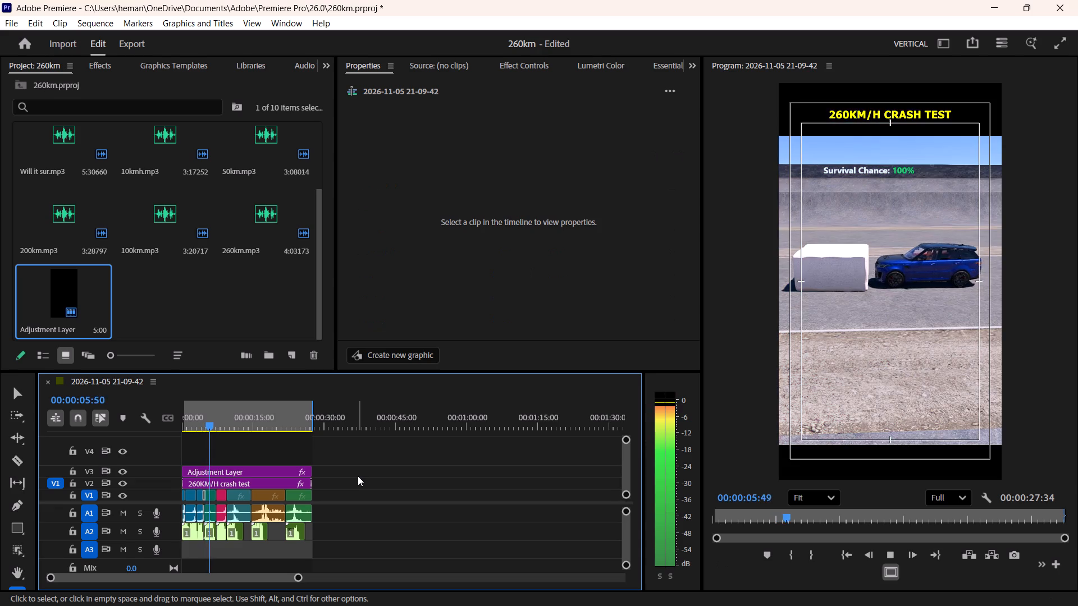
{"action": "key", "text": "space"}
Nest all the video clips on V1 into one nested sequence with the default name.
{"action": "left_click_drag", "start_coordinate": [364, 492], "coordinate": [357, 492]}
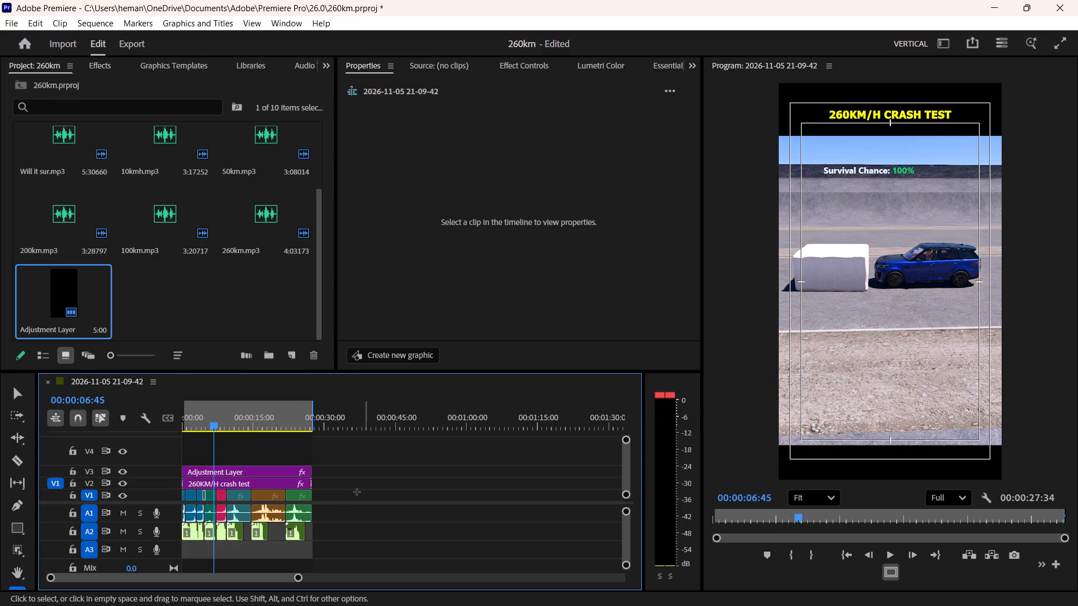
{"action": "left_click_drag", "start_coordinate": [357, 492], "coordinate": [176, 497]}
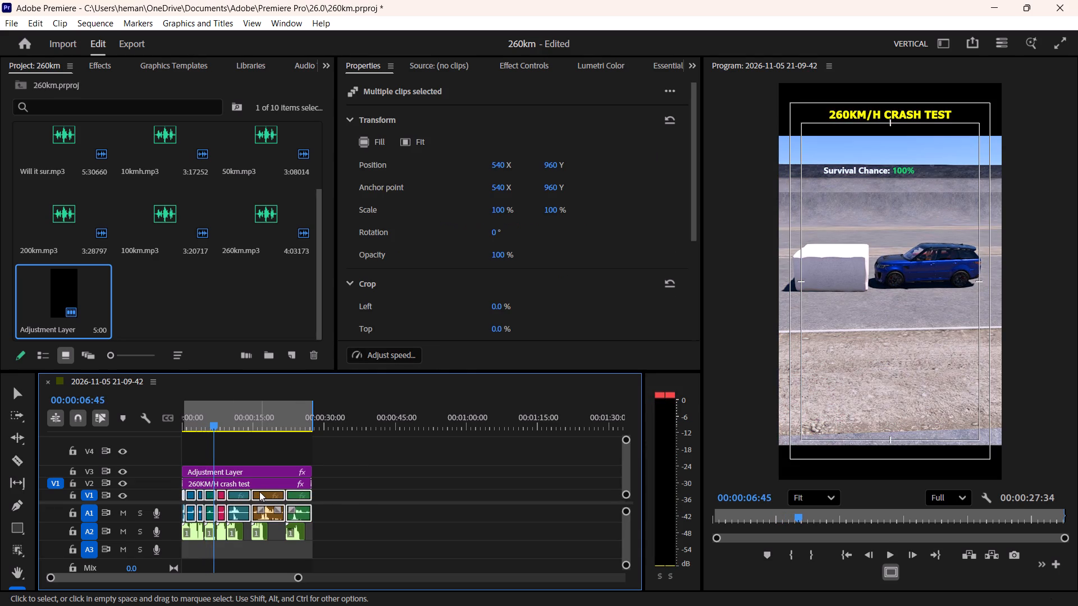
{"action": "right_click", "coordinate": [259, 492]}
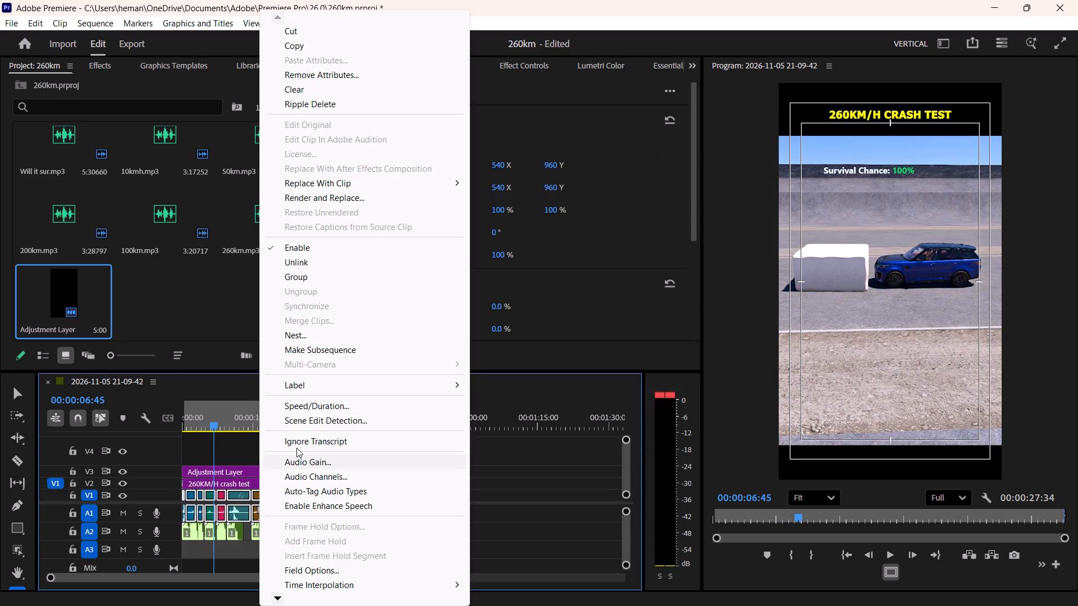
{"action": "left_click", "coordinate": [295, 330]}
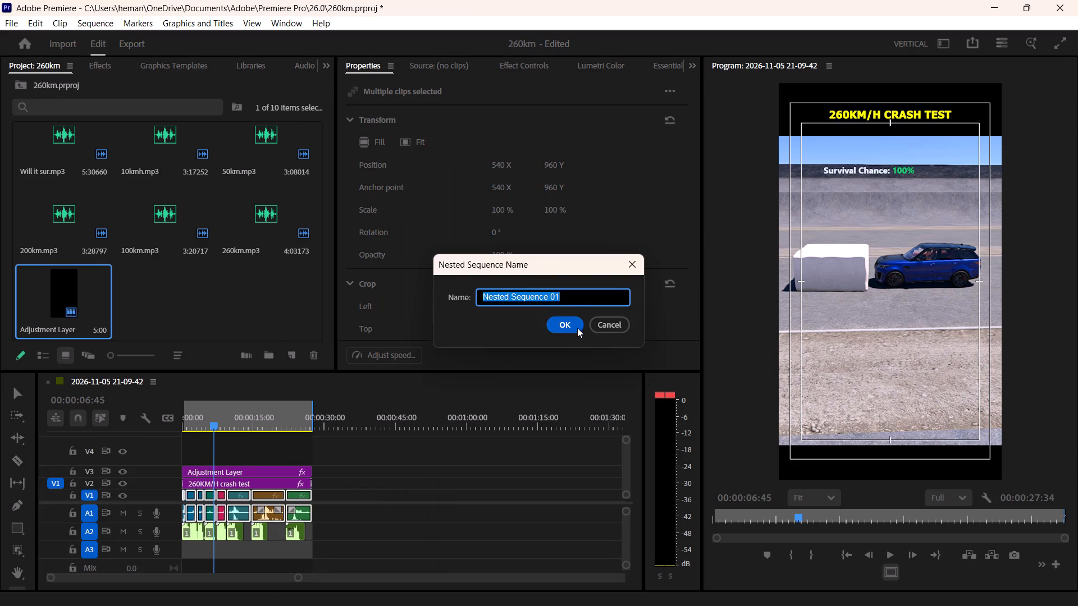
{"action": "left_click", "coordinate": [572, 327]}
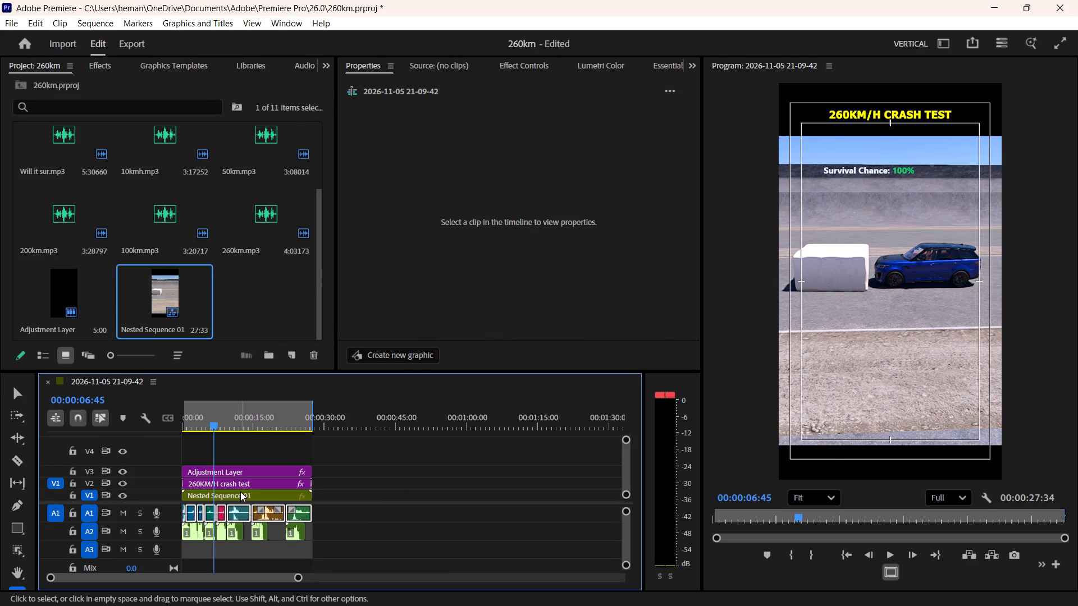
Scale the nested sequence to 114 and set its X position to 568, and preview it from the start.
{"action": "left_click", "coordinate": [240, 492]}
{"action": "left_click_drag", "start_coordinate": [499, 164], "coordinate": [501, 164]}
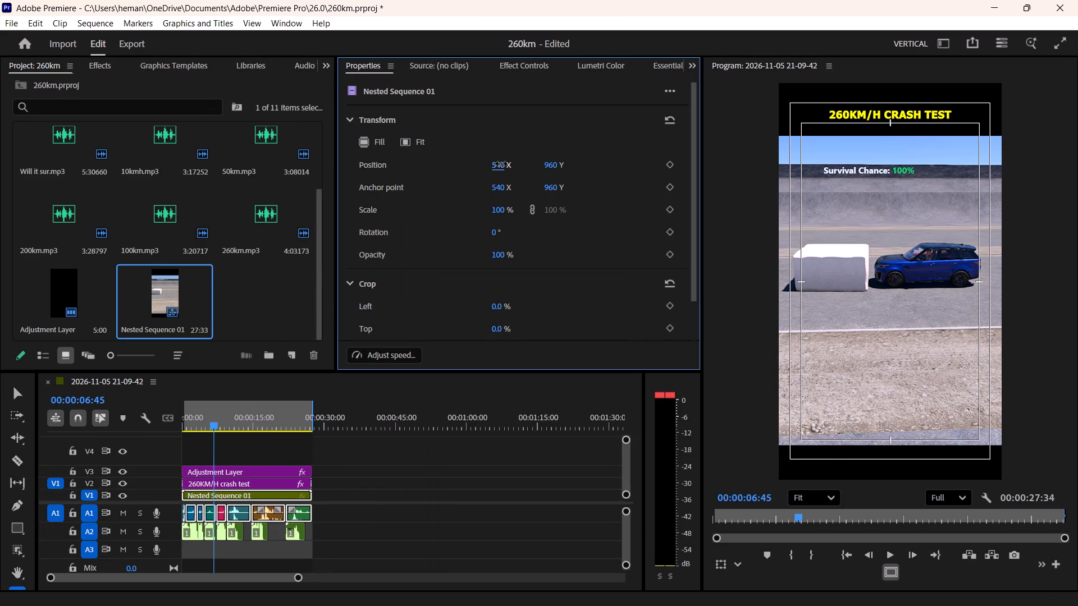
{"action": "left_click_drag", "start_coordinate": [501, 164], "coordinate": [511, 163]}
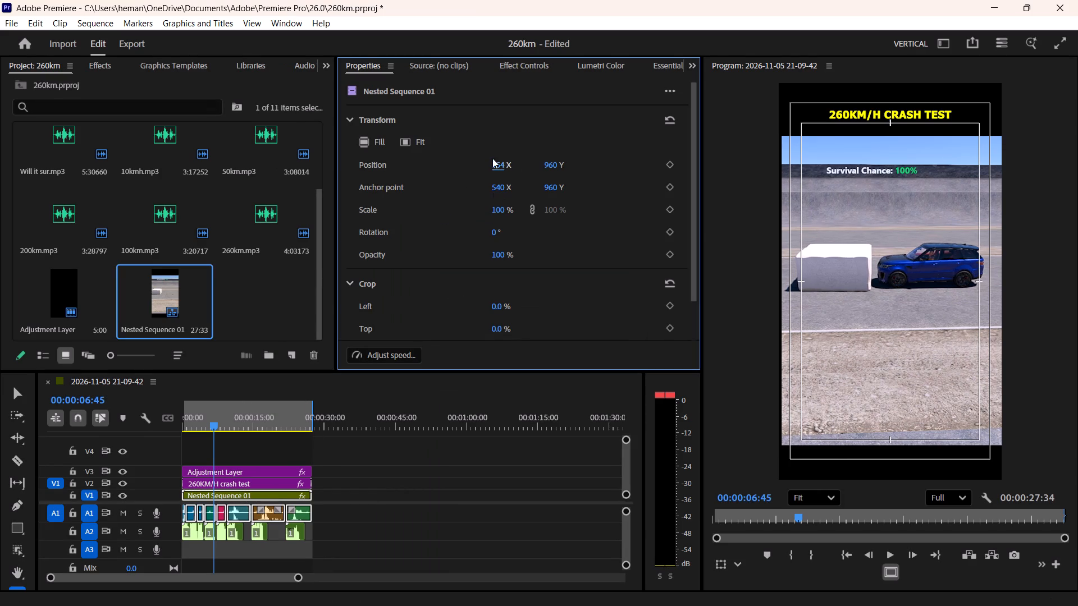
{"action": "left_click", "coordinate": [518, 64]}
{"action": "left_click_drag", "start_coordinate": [458, 169], "coordinate": [467, 166]}
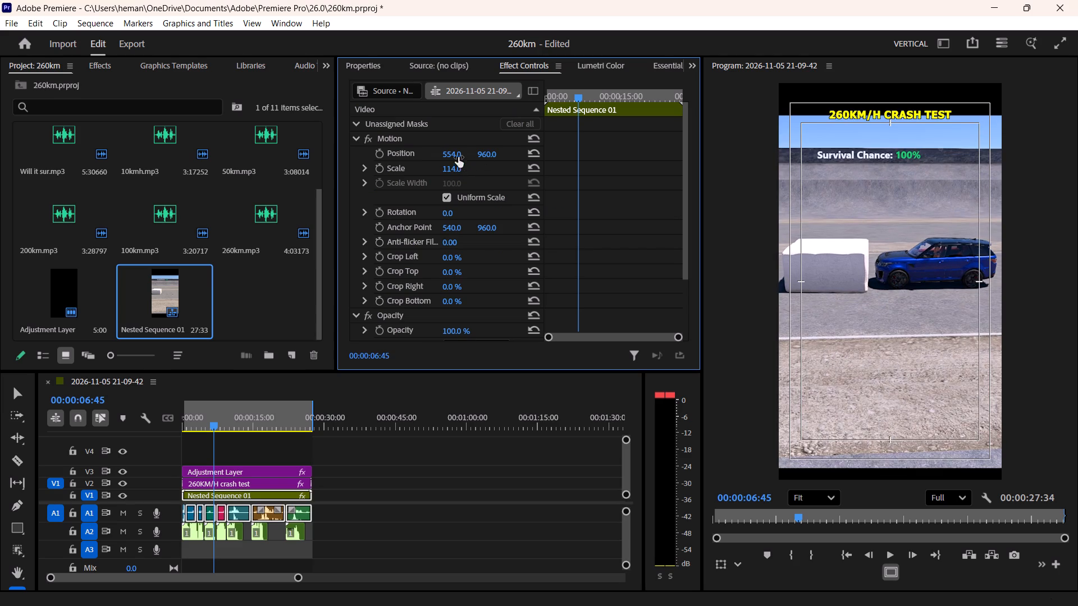
{"action": "left_click_drag", "start_coordinate": [451, 154], "coordinate": [462, 154]}
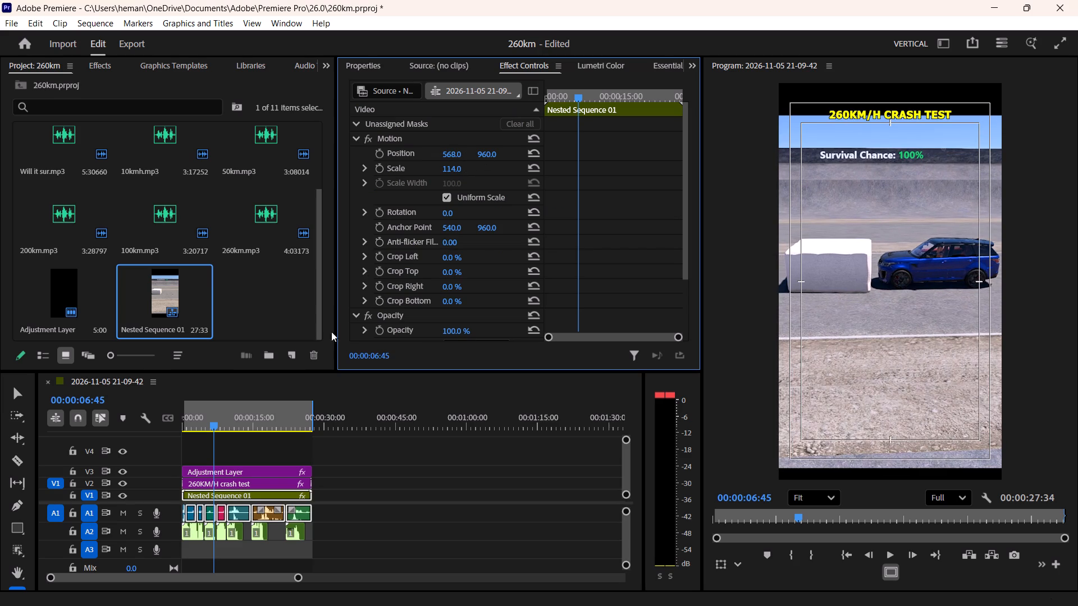
{"action": "left_click_drag", "start_coordinate": [201, 417], "coordinate": [126, 436]}
{"action": "left_click", "coordinate": [395, 481]}
{"action": "key", "text": "space"}
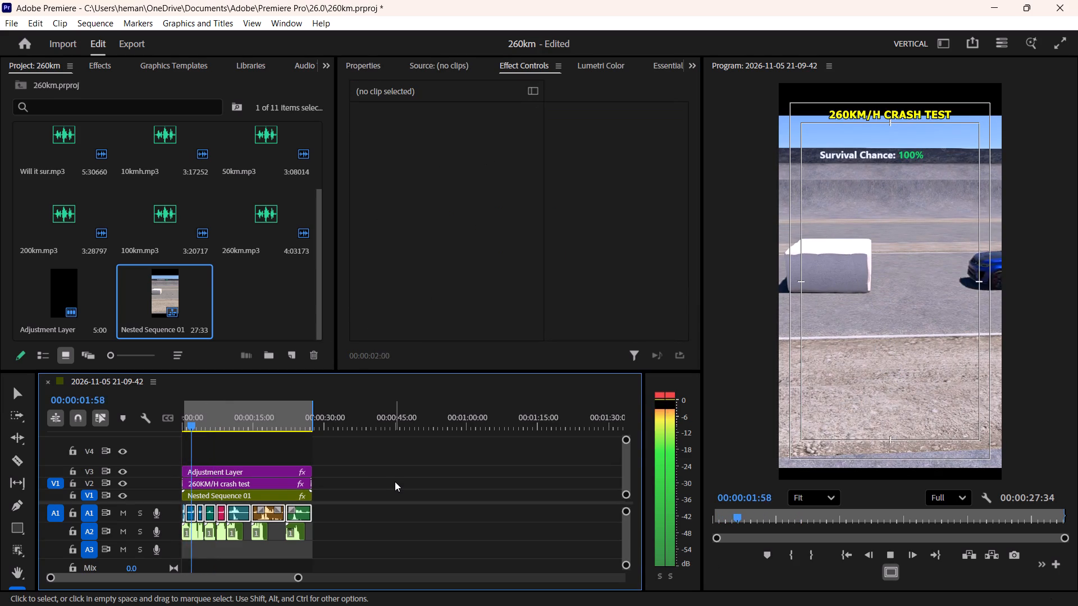
{"action": "key", "text": "space"}
Raise the title clip further by setting its Motion Y position to 918.
{"action": "left_click", "coordinate": [227, 485]}
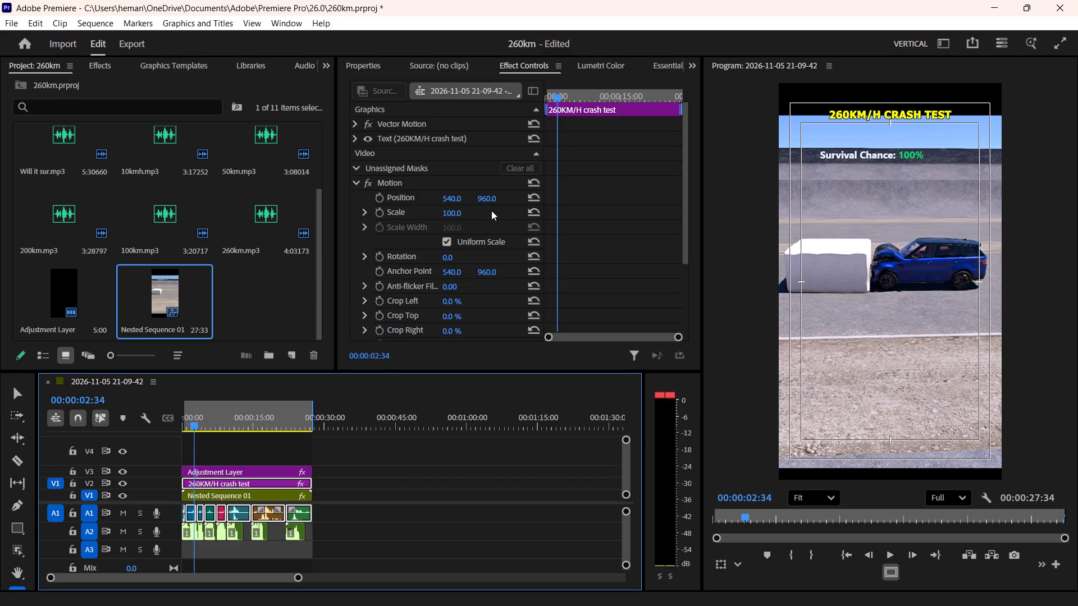
{"action": "left_click_drag", "start_coordinate": [491, 202], "coordinate": [469, 208]}
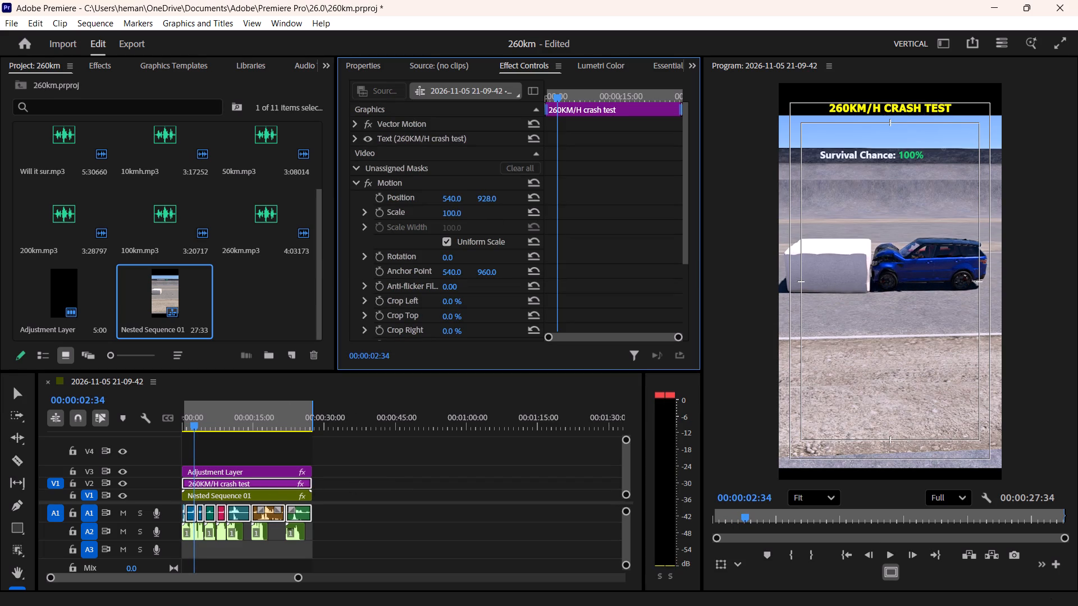
{"action": "left_click_drag", "start_coordinate": [469, 208], "coordinate": [462, 211]}
Return the playhead to the sequence start and save the project.
{"action": "left_click_drag", "start_coordinate": [193, 416], "coordinate": [159, 426]}
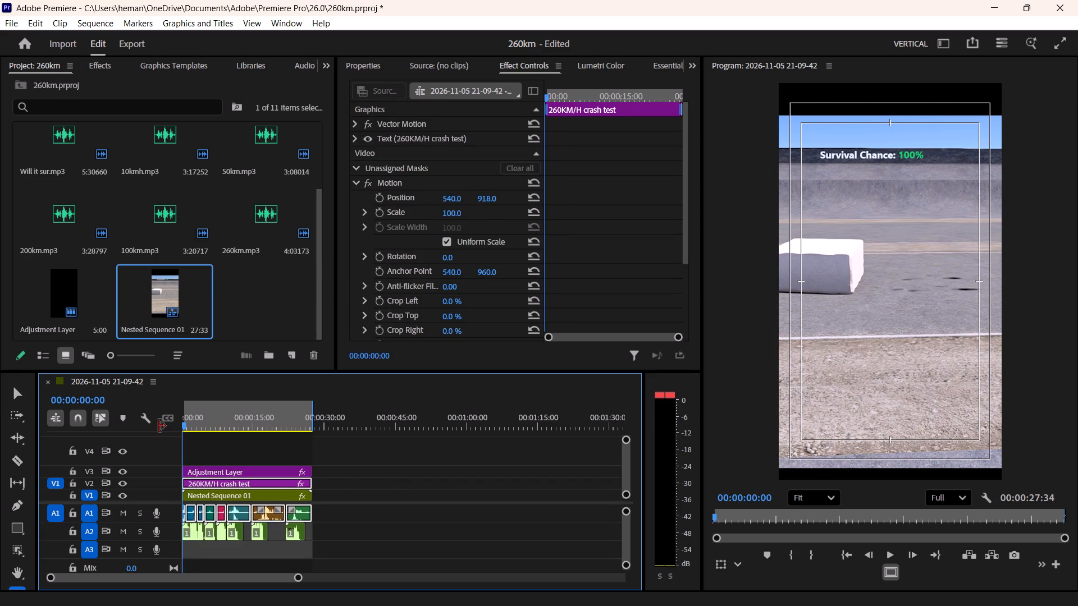
{"action": "left_click", "coordinate": [398, 484]}
{"action": "key", "text": "ctrl+s"}
Play the sequence from the start to check the title, framing, transitions and sound.
{"action": "key", "text": "space"}
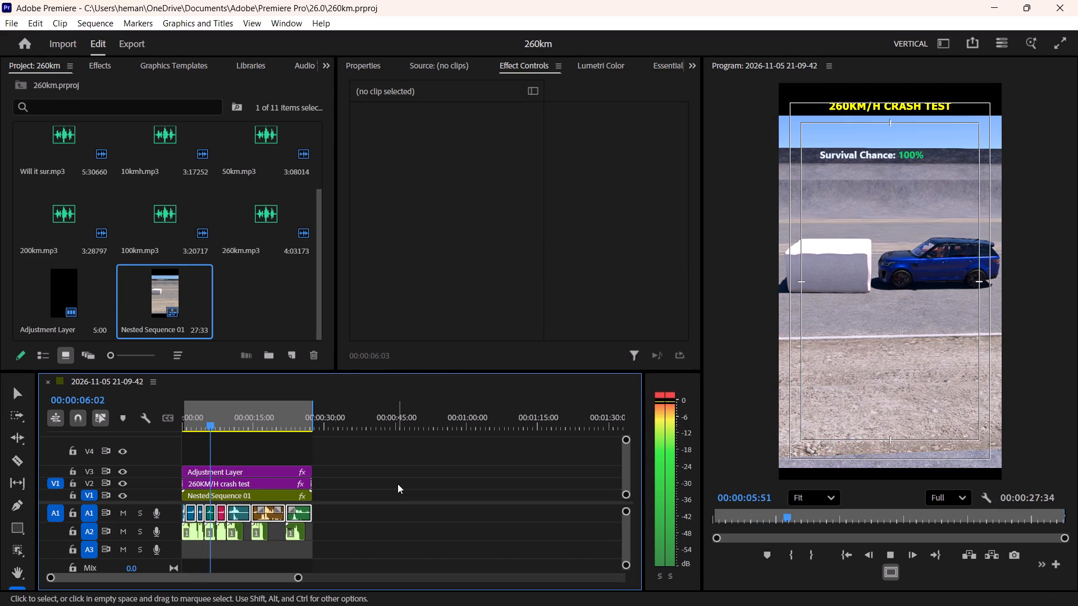
{"action": "key", "text": "space"}
{"action": "key", "text": "Up"}
{"action": "key", "text": "Up"}
{"action": "key", "text": "Up"}
{"action": "key", "text": "Up"}
{"action": "key", "text": "Up"}
{"action": "key", "text": "Up"}
{"action": "key", "text": "Up"}
{"action": "key", "text": "Up"}
{"action": "key", "text": "Up"}
{"action": "key", "text": "Up"}
{"action": "key", "text": "Up"}
{"action": "key", "text": "Up"}
{"action": "key", "text": "Up"}
{"action": "key", "text": "Up"}
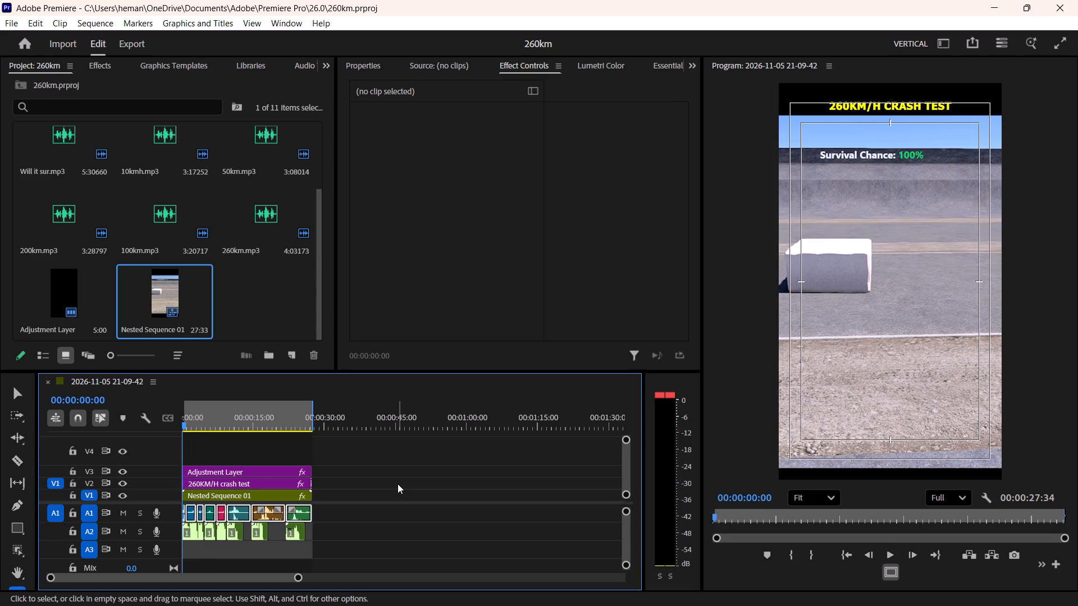
{"action": "left_click", "coordinate": [398, 484]}
{"action": "key", "text": "equal"}
{"action": "key", "text": "space"}
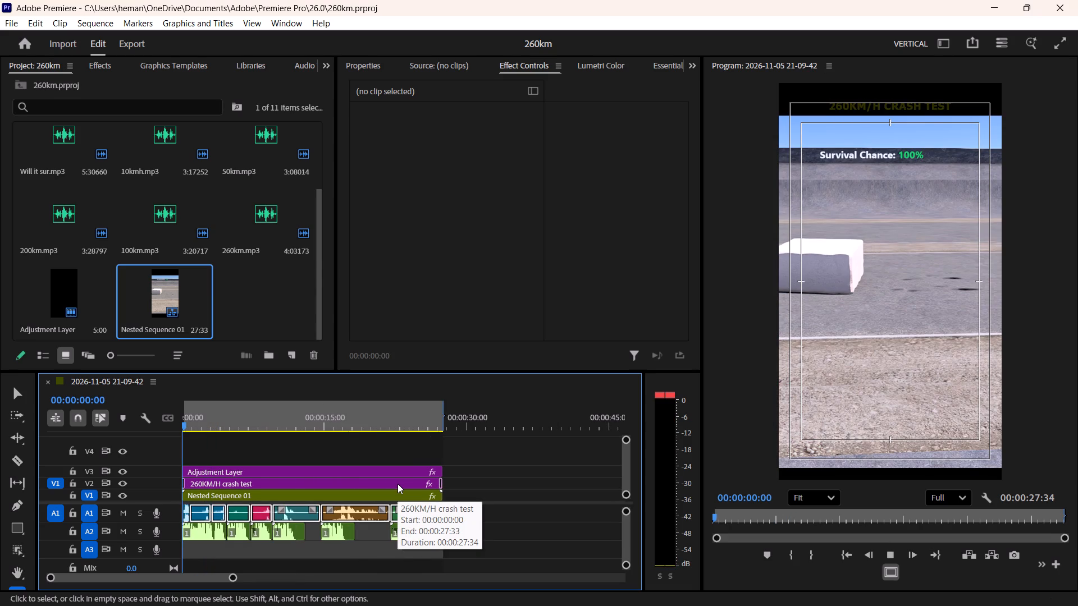
{"action": "left_click", "coordinate": [531, 483]}
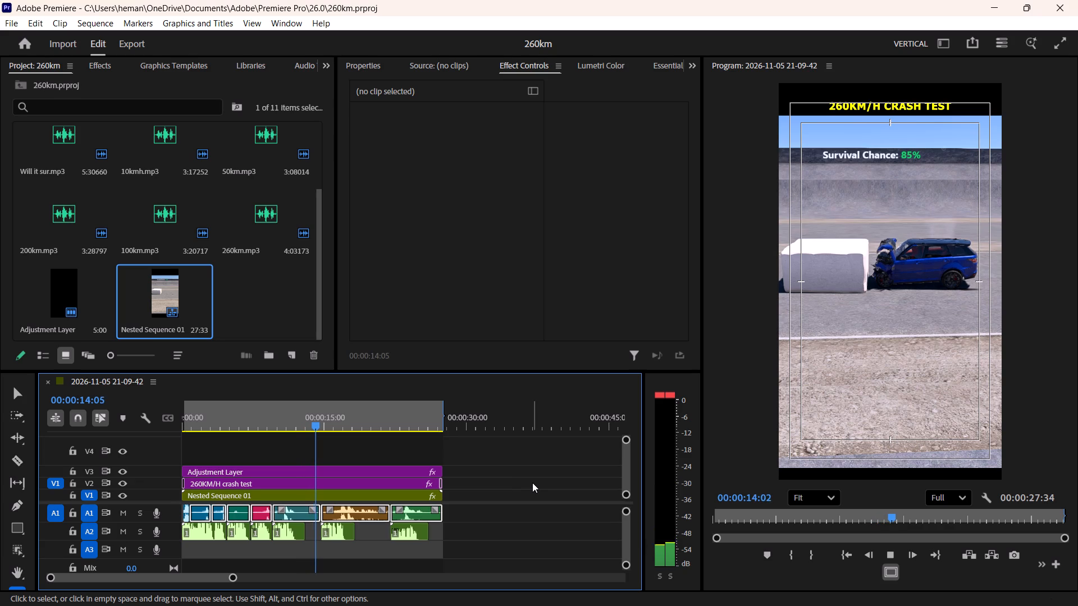
{"action": "key", "text": "space"}
Split the V1 and A1 clips at 00:00:13:47 and delete the A1 audio remainder before the next crash clip.
{"action": "key", "text": "Up"}
{"action": "key", "text": "equal"}
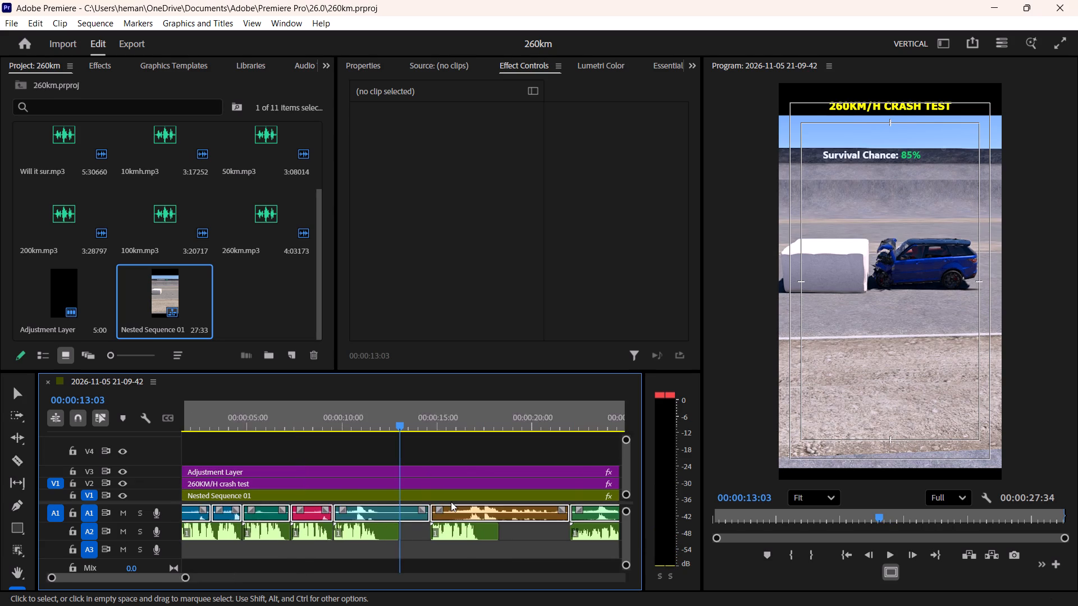
{"action": "key", "text": "equal"}
{"action": "key", "text": "space"}
{"action": "key", "text": "space"}
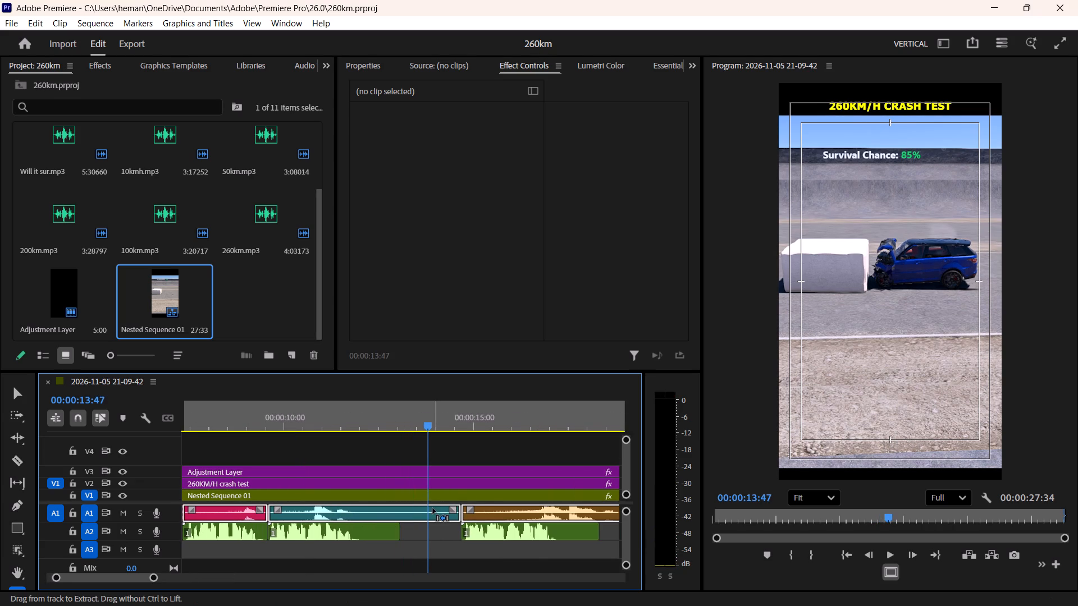
{"action": "key", "text": "ctrl+k"}
{"action": "left_click", "coordinate": [433, 508], "text": "ctrl"}
{"action": "left_click", "coordinate": [444, 520]}
{"action": "key", "text": "BackSpace"}
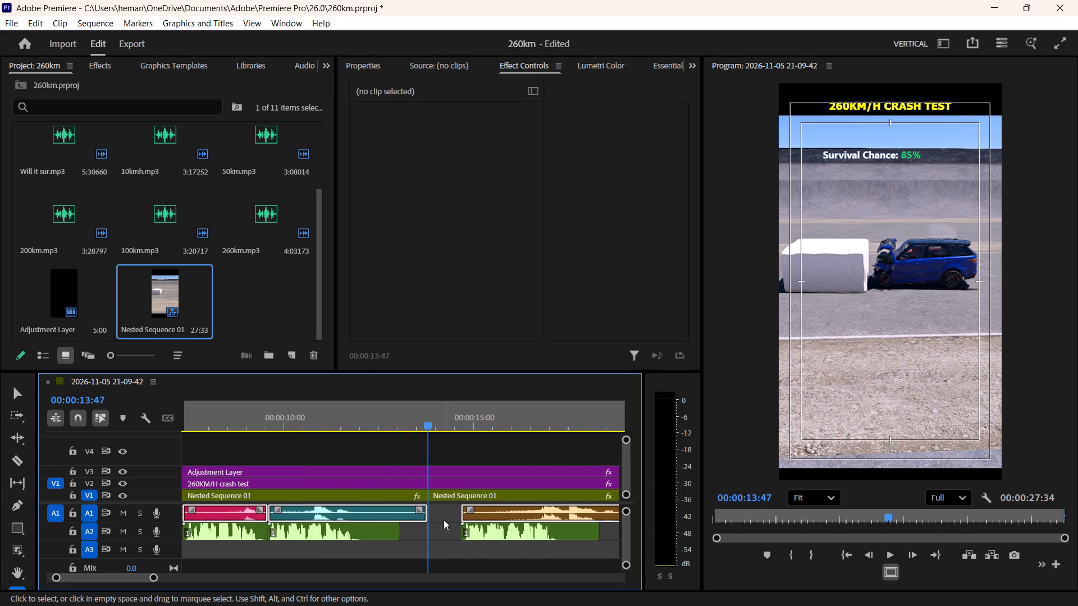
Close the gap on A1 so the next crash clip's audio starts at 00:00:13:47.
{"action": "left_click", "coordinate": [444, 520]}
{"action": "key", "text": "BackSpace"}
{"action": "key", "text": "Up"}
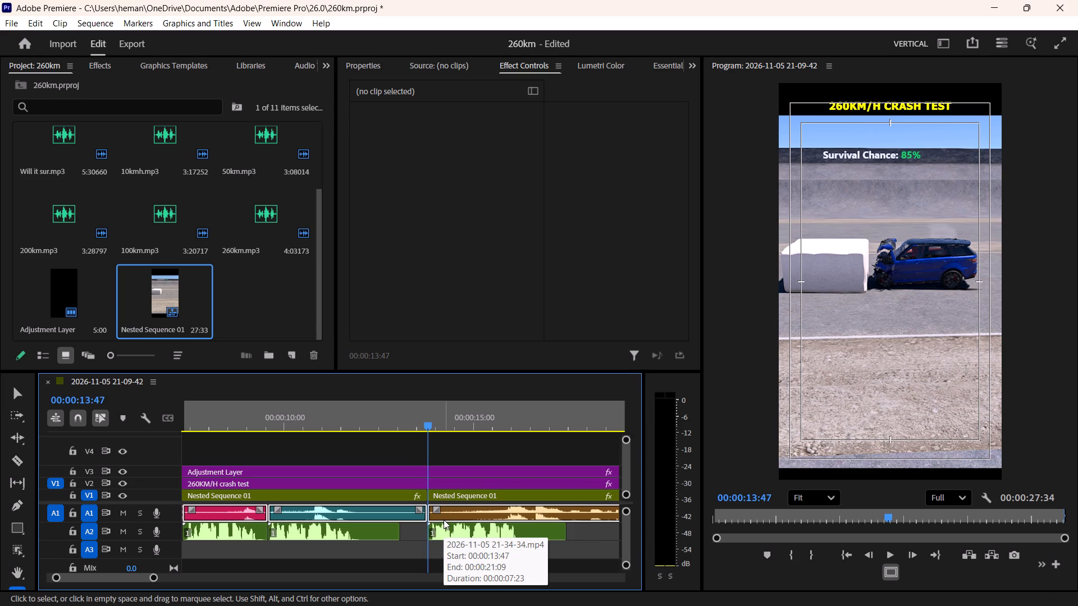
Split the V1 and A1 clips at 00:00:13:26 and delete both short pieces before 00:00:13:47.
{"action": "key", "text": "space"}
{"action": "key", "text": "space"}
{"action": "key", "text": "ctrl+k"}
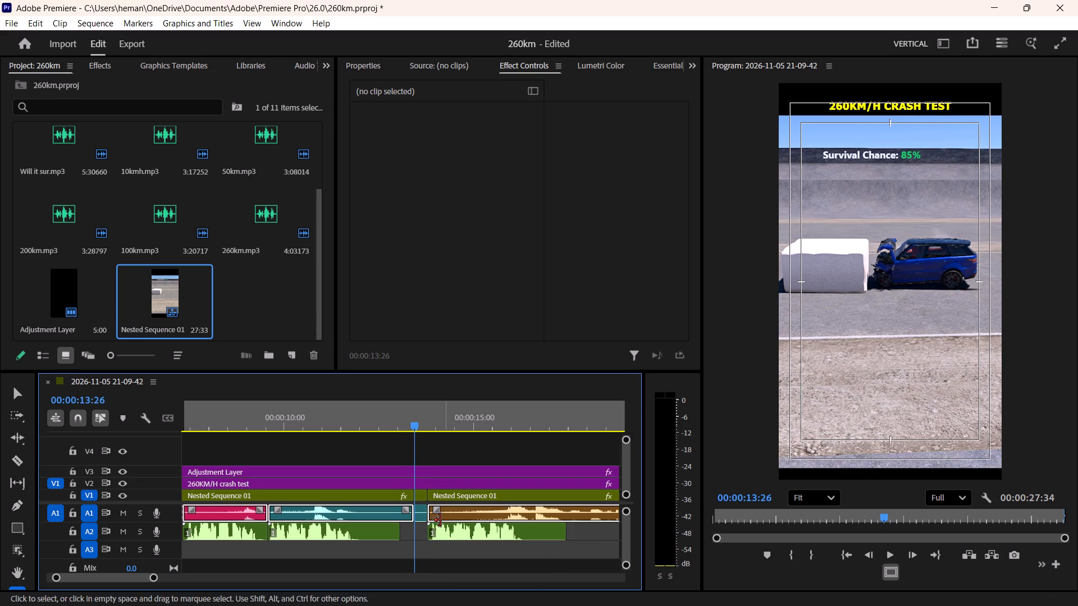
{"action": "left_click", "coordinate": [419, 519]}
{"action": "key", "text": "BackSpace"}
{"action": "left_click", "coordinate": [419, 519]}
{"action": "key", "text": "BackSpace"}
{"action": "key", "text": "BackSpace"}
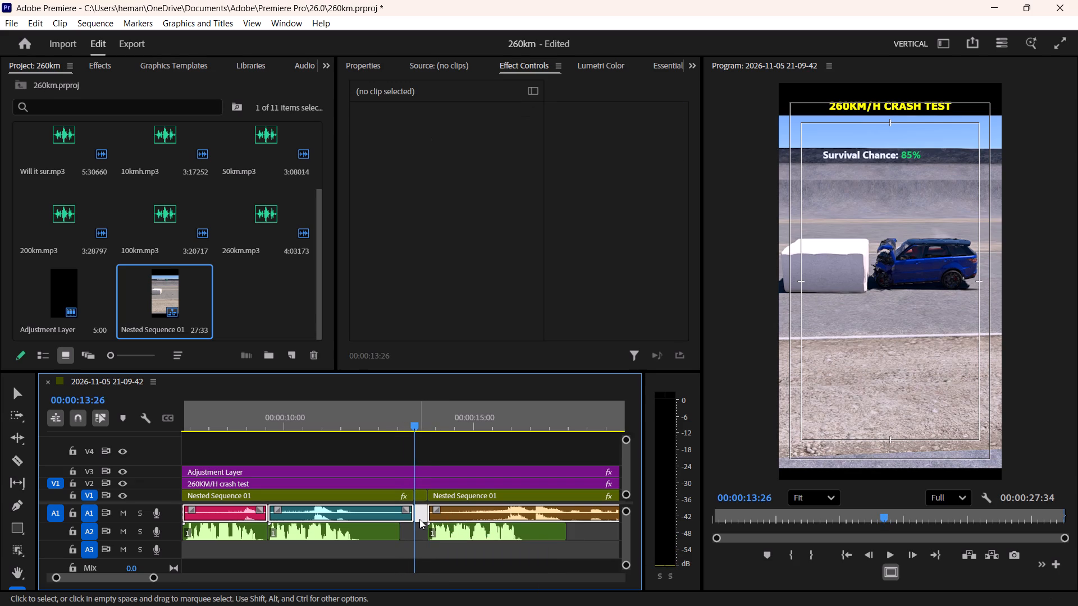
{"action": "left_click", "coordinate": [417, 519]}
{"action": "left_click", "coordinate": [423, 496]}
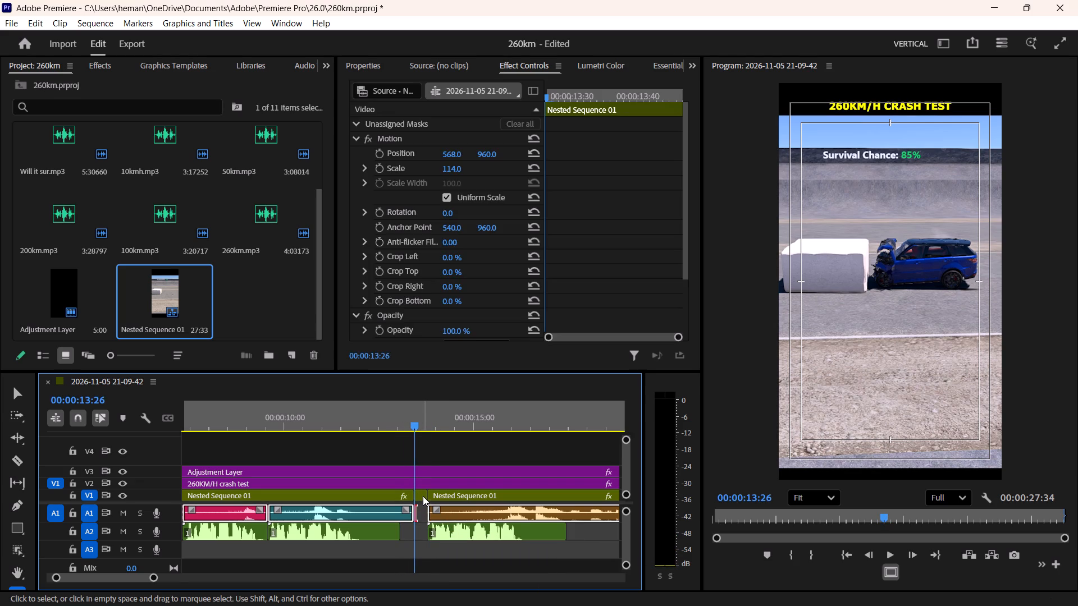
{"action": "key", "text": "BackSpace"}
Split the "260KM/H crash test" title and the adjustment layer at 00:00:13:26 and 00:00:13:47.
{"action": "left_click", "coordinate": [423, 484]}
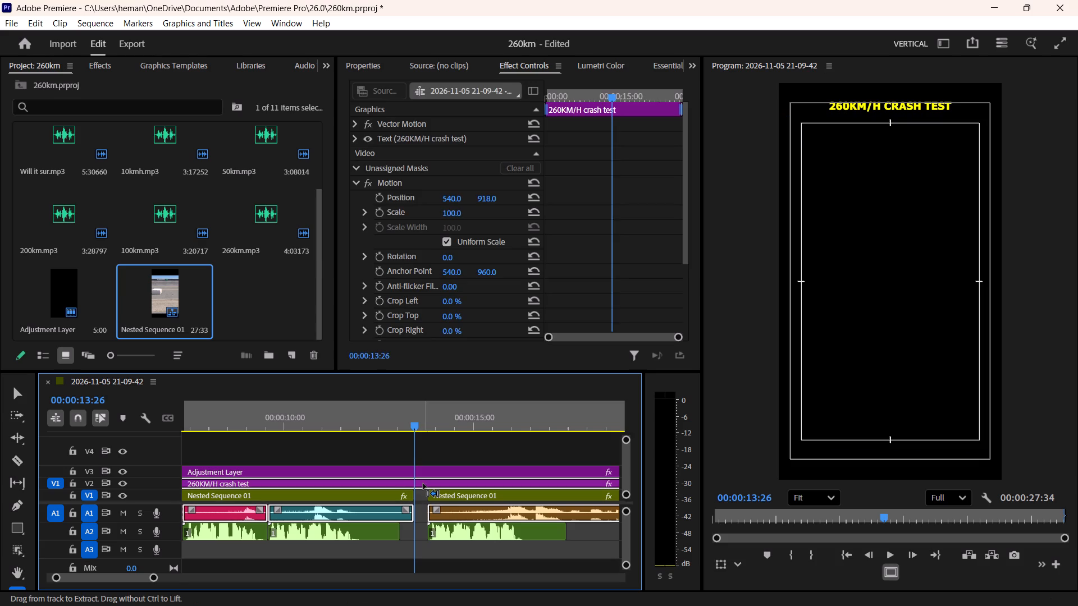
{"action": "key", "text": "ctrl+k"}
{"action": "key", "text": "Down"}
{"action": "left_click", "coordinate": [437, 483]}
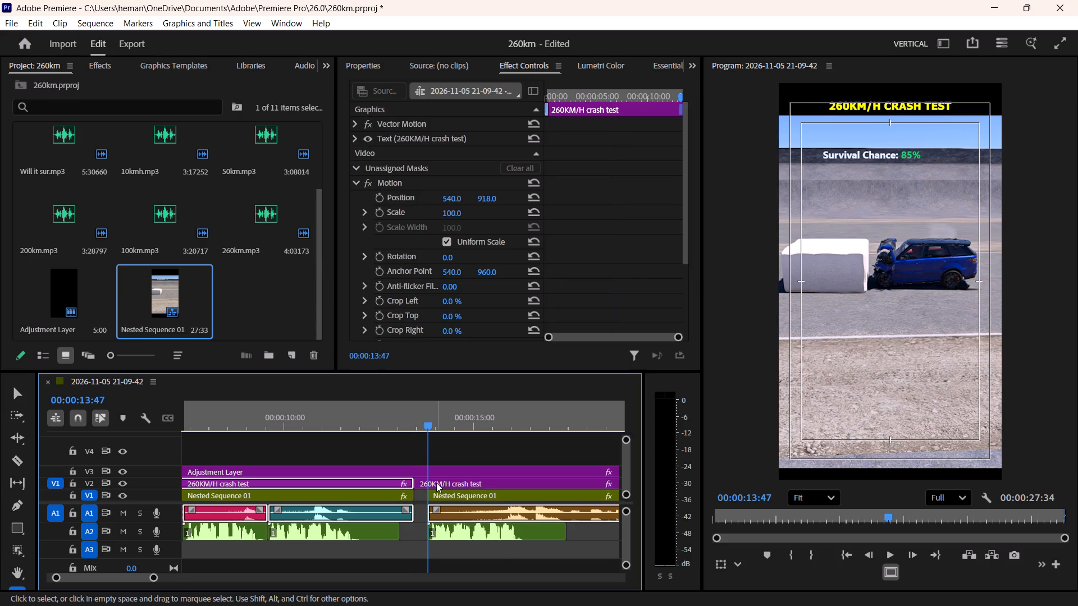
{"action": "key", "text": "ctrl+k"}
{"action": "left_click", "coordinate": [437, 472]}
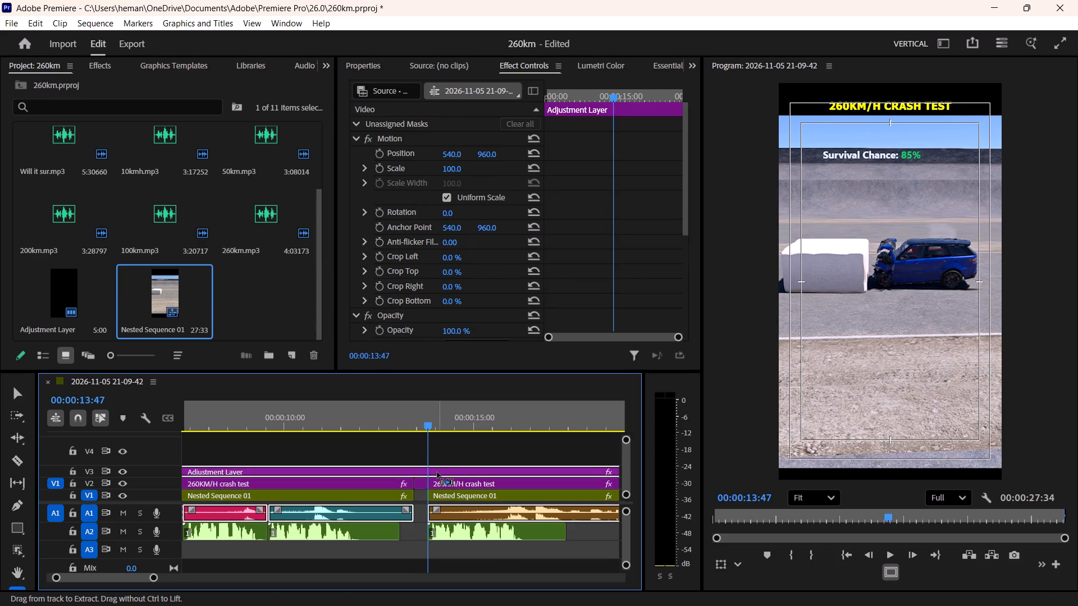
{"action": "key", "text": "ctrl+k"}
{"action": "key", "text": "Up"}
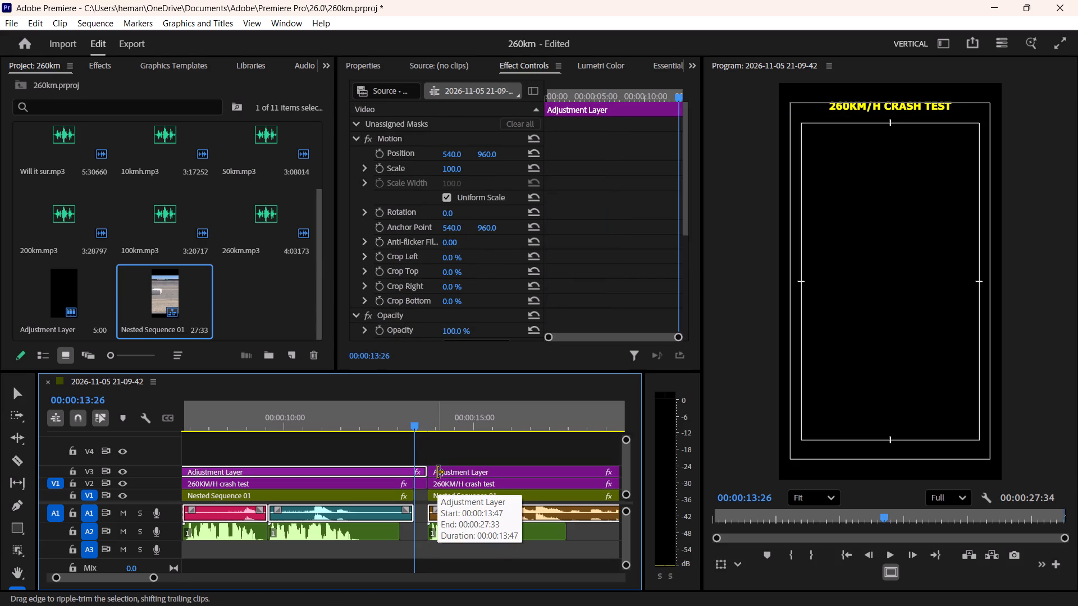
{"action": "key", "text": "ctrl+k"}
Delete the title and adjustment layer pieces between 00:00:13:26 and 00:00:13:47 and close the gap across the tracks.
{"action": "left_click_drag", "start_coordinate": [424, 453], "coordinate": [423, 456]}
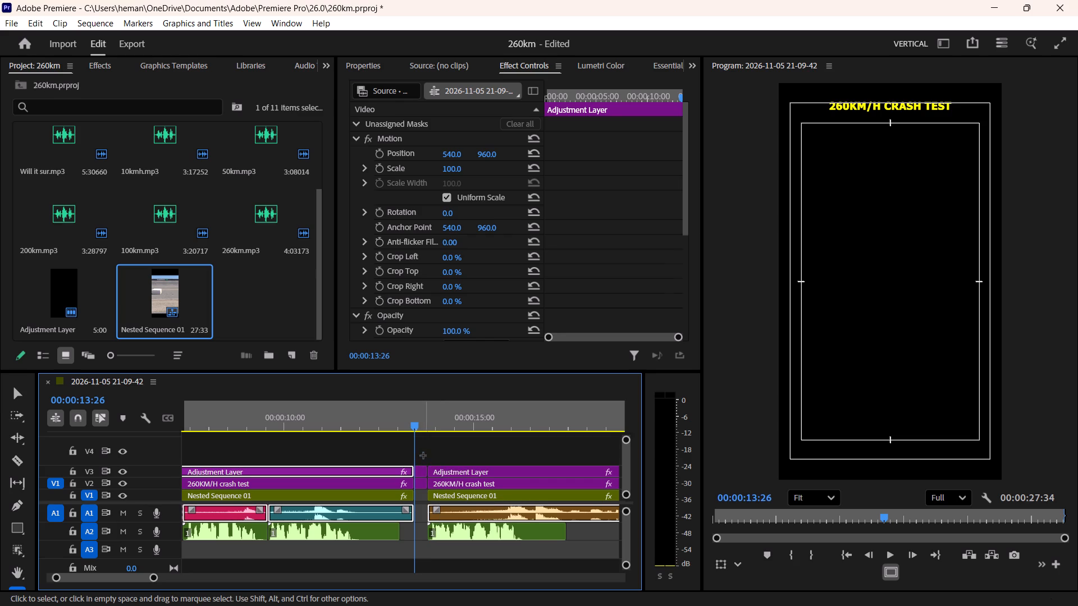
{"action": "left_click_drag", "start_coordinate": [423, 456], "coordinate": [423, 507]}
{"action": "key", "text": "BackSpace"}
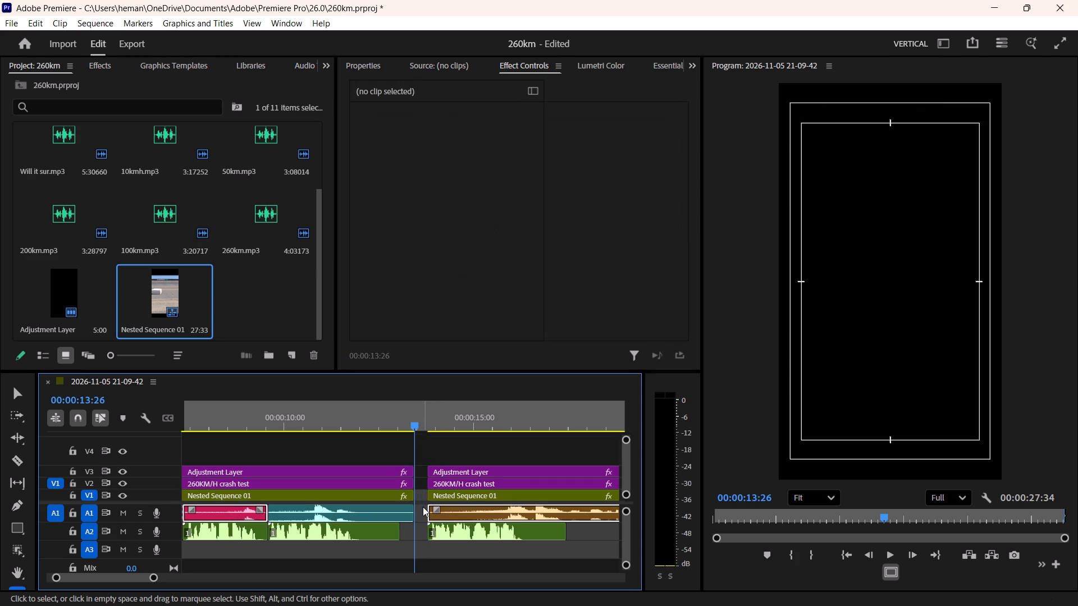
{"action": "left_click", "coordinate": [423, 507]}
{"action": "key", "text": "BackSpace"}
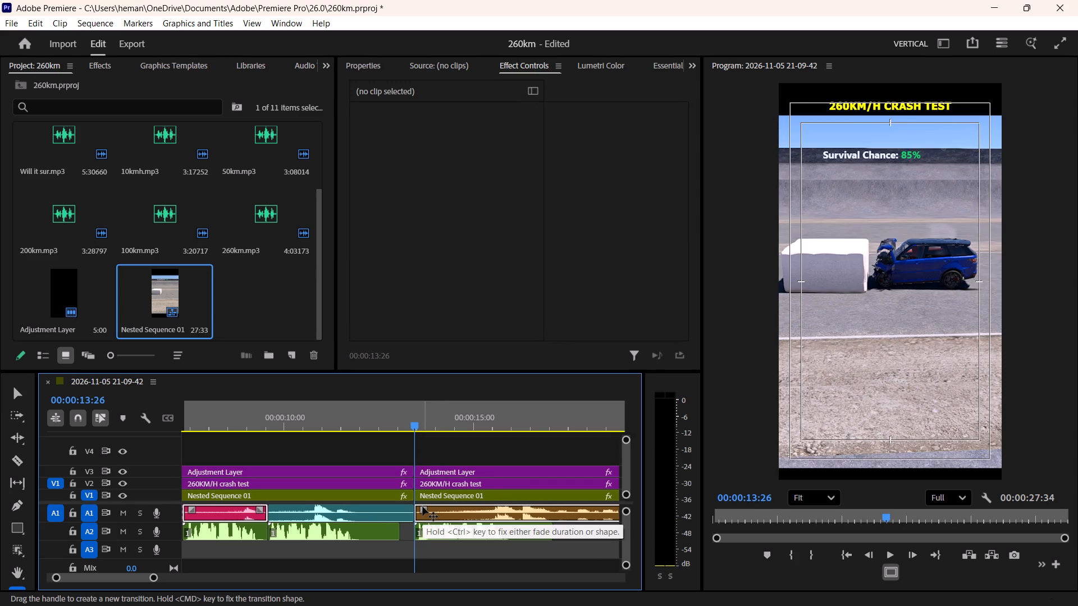
Play back across the new join at 00:00:13:26 to check how the footage and sound line up.
{"action": "key", "text": "Up"}
{"action": "key", "text": "Up"}
{"action": "key", "text": "space"}
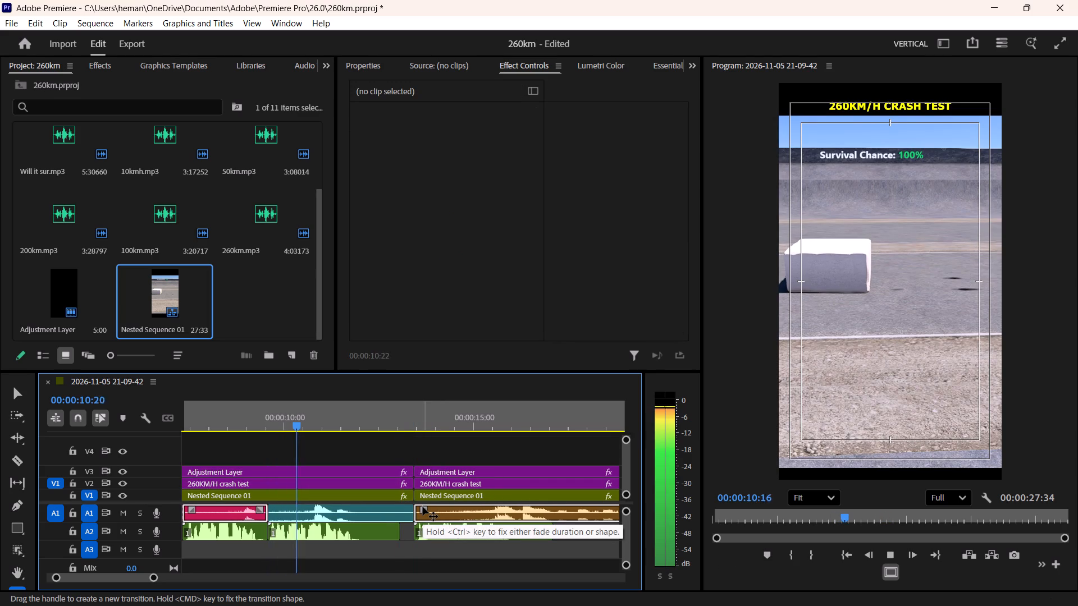
{"action": "left_click", "coordinate": [463, 437]}
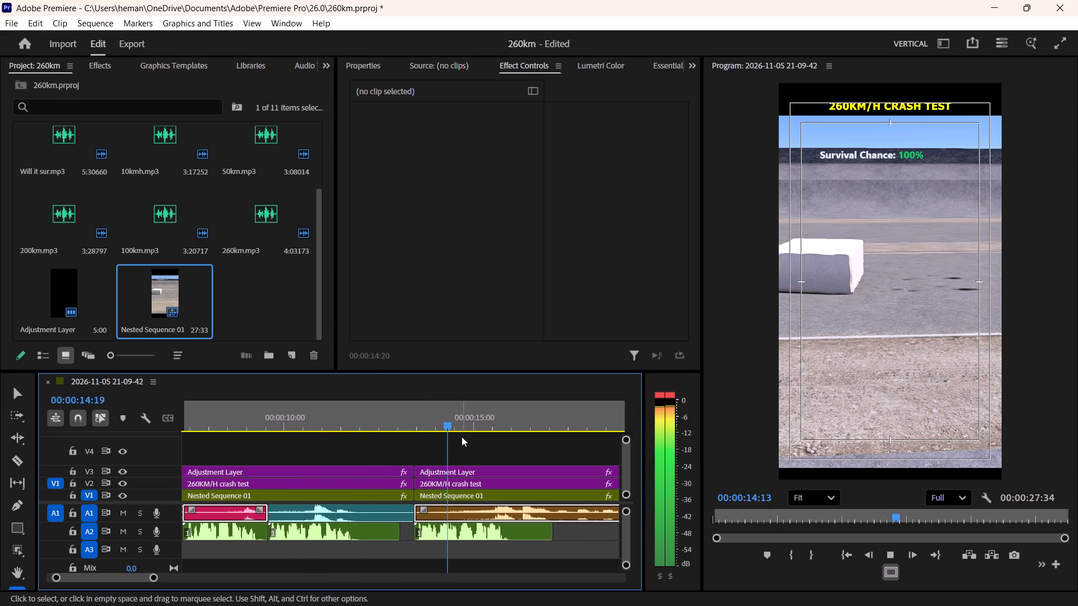
{"action": "key", "text": "space"}
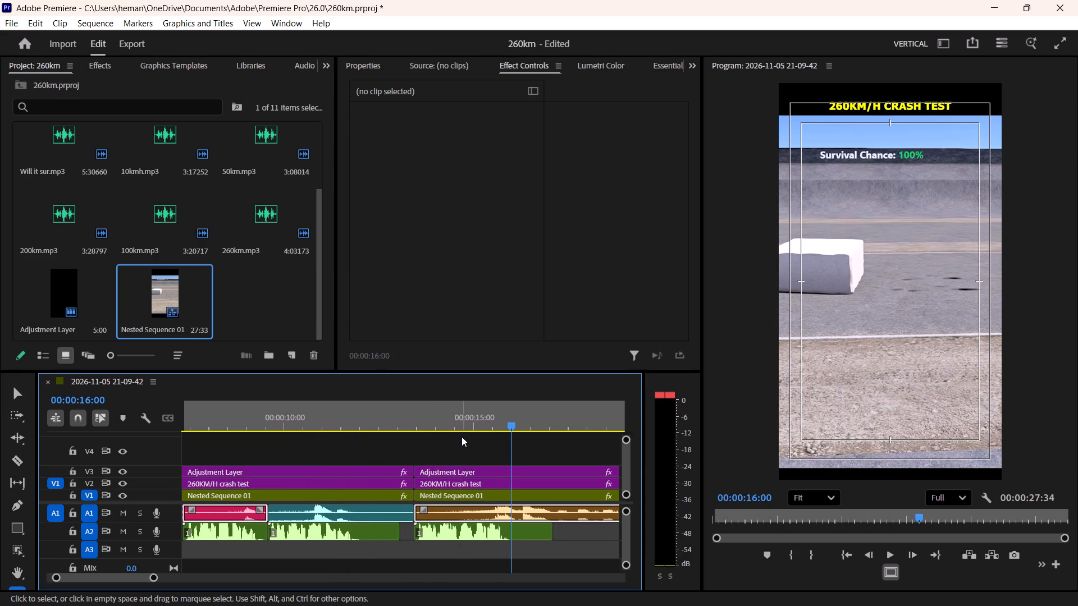
{"action": "key", "text": "Up"}
{"action": "key", "text": "space"}
{"action": "key", "text": "space"}
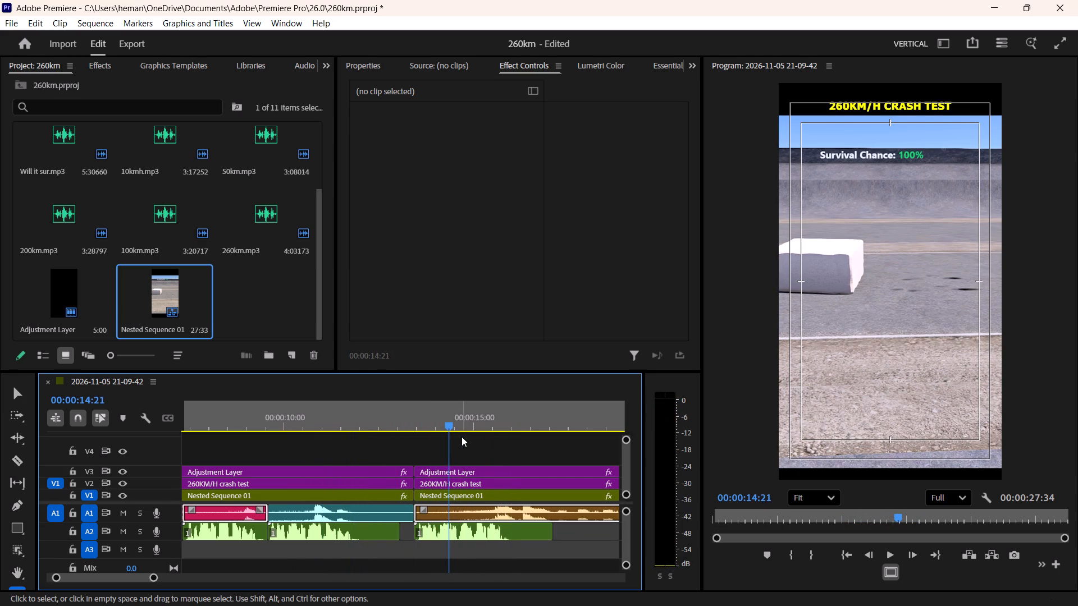
Step frame by frame from 00:00:13:26 to 00:00:13:51 to examine where the picture changes to the next crash.
{"action": "key", "text": "Up"}
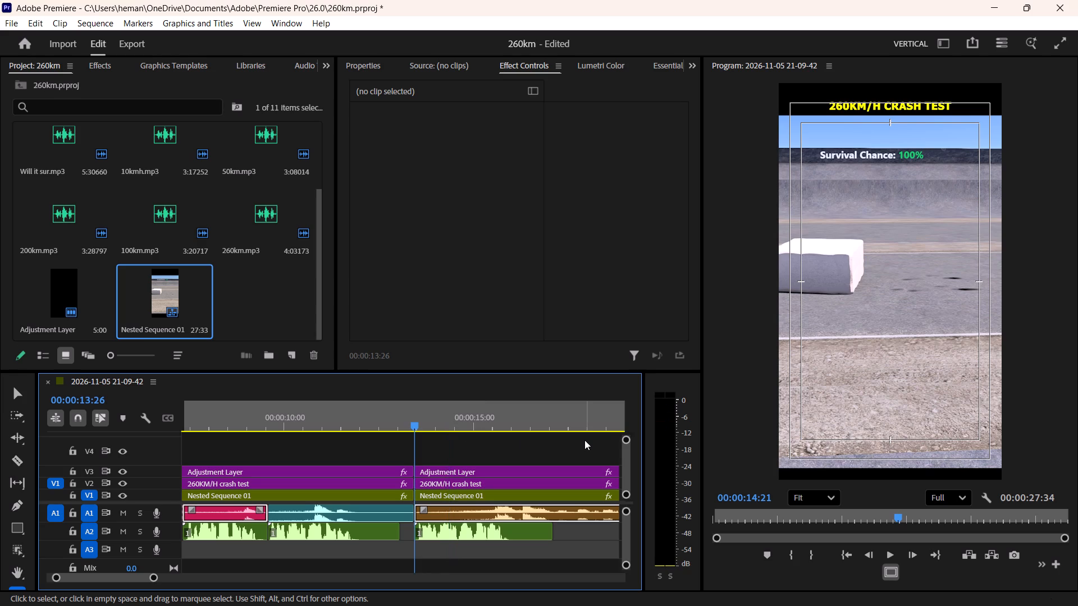
{"action": "key", "text": "Right"}
{"action": "key", "text": "Right"}
{"action": "key", "text": "Right"}
{"action": "key", "text": "Right"}
{"action": "key", "text": "Right"}
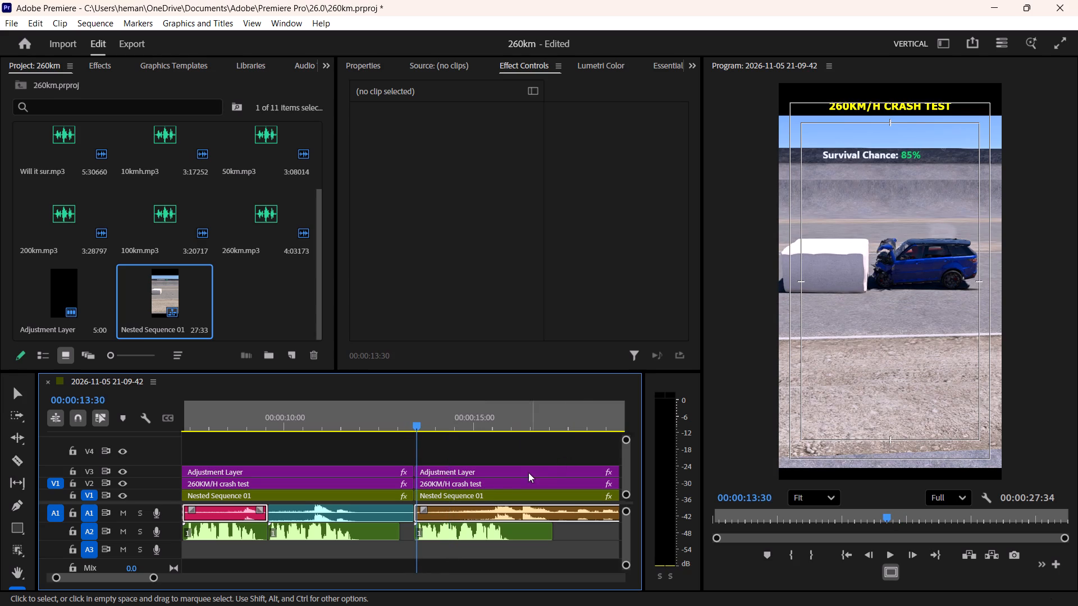
{"action": "key", "text": "Right"}
{"action": "key", "text": "Right"}
{"action": "key", "text": "Right"}
{"action": "key", "text": "Right"}
{"action": "key", "text": "Right"}
{"action": "key", "text": "Right"}
{"action": "key", "text": "Right"}
{"action": "key", "text": "Right"}
{"action": "key", "text": "Right"}
{"action": "key", "text": "Right"}
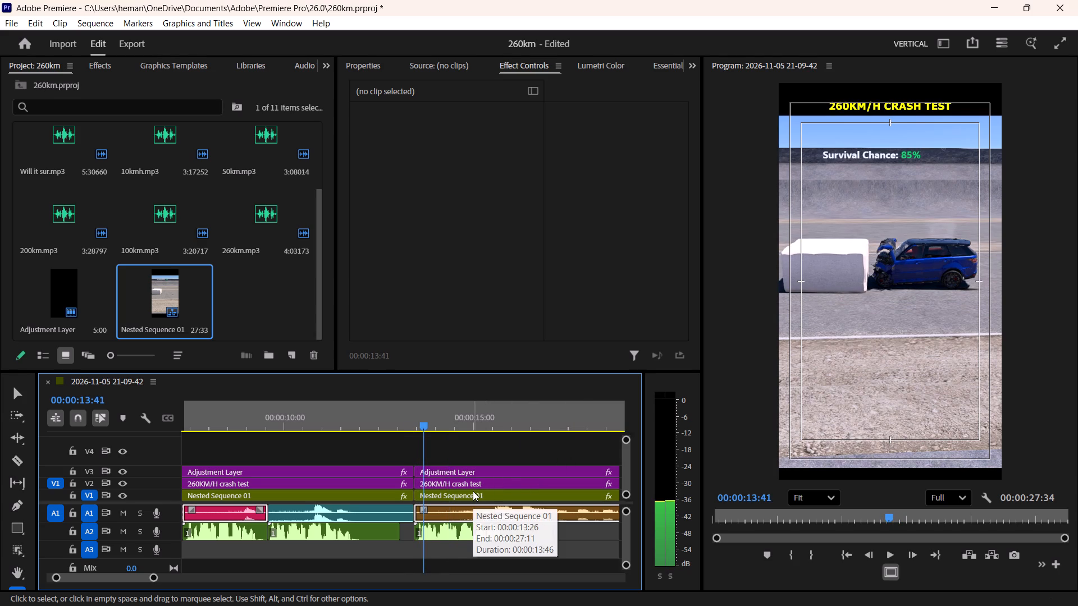
{"action": "key", "text": "Right"}
{"action": "key", "text": "Right"}
{"action": "key", "text": "Right"}
{"action": "key", "text": "Right"}
{"action": "key", "text": "Right"}
{"action": "key", "text": "Right"}
{"action": "key", "text": "Right"}
{"action": "key", "text": "Right"}
{"action": "key", "text": "Right"}
{"action": "key", "text": "Right"}
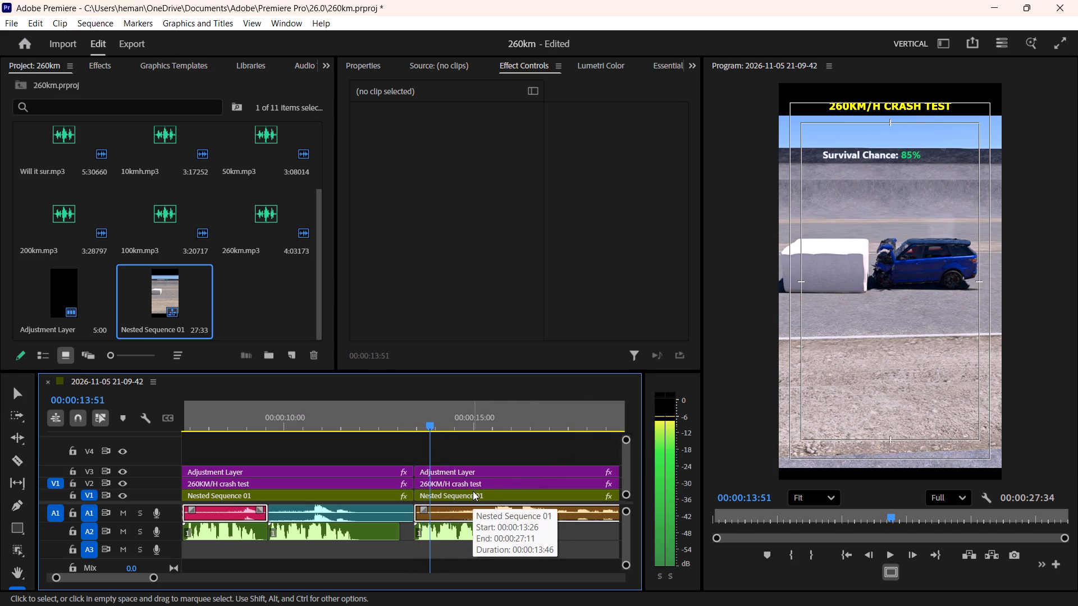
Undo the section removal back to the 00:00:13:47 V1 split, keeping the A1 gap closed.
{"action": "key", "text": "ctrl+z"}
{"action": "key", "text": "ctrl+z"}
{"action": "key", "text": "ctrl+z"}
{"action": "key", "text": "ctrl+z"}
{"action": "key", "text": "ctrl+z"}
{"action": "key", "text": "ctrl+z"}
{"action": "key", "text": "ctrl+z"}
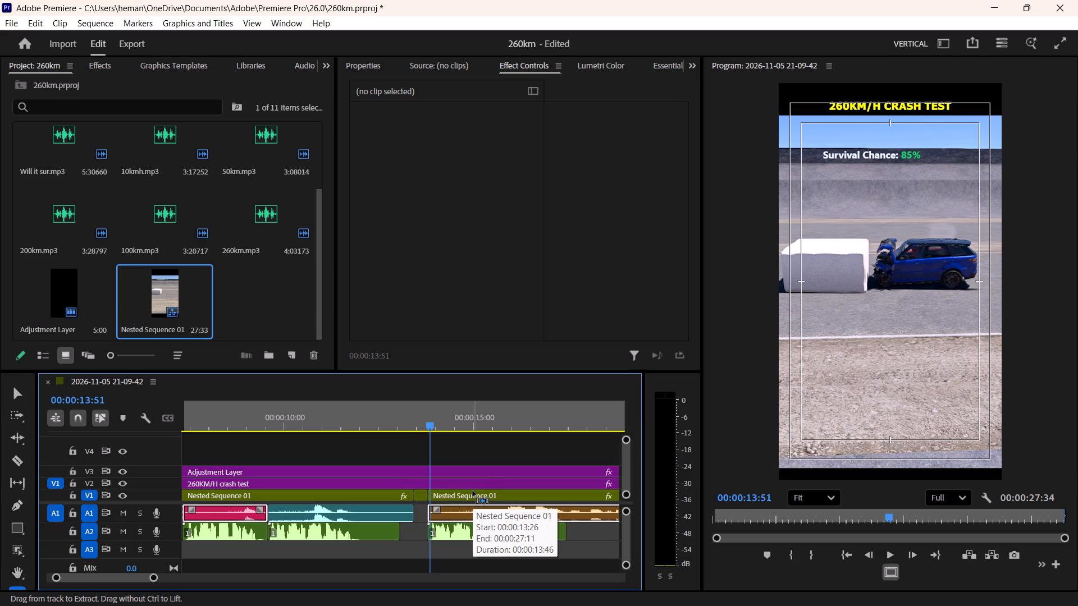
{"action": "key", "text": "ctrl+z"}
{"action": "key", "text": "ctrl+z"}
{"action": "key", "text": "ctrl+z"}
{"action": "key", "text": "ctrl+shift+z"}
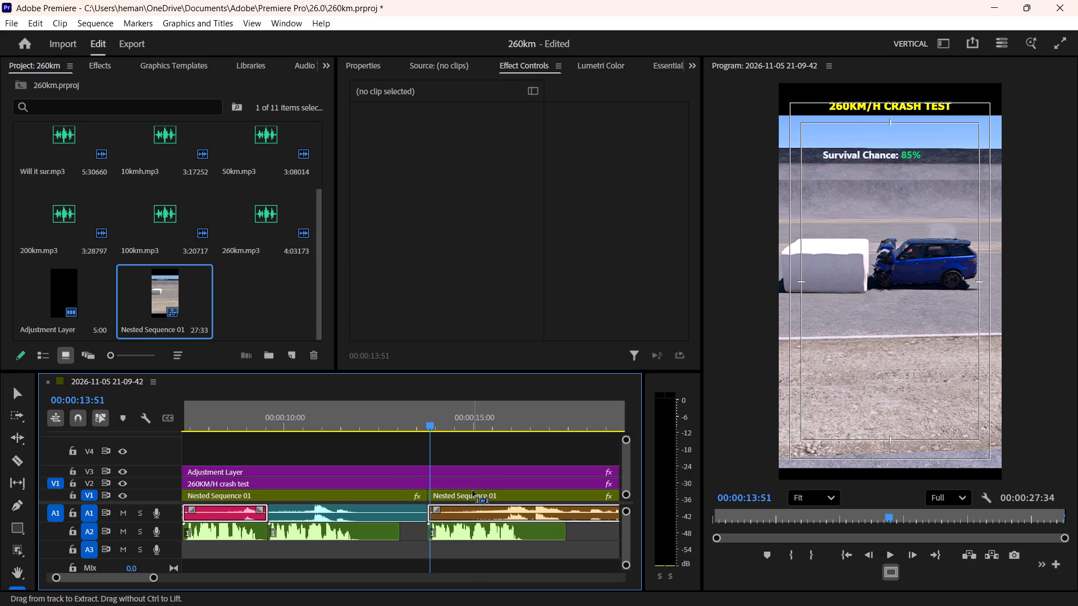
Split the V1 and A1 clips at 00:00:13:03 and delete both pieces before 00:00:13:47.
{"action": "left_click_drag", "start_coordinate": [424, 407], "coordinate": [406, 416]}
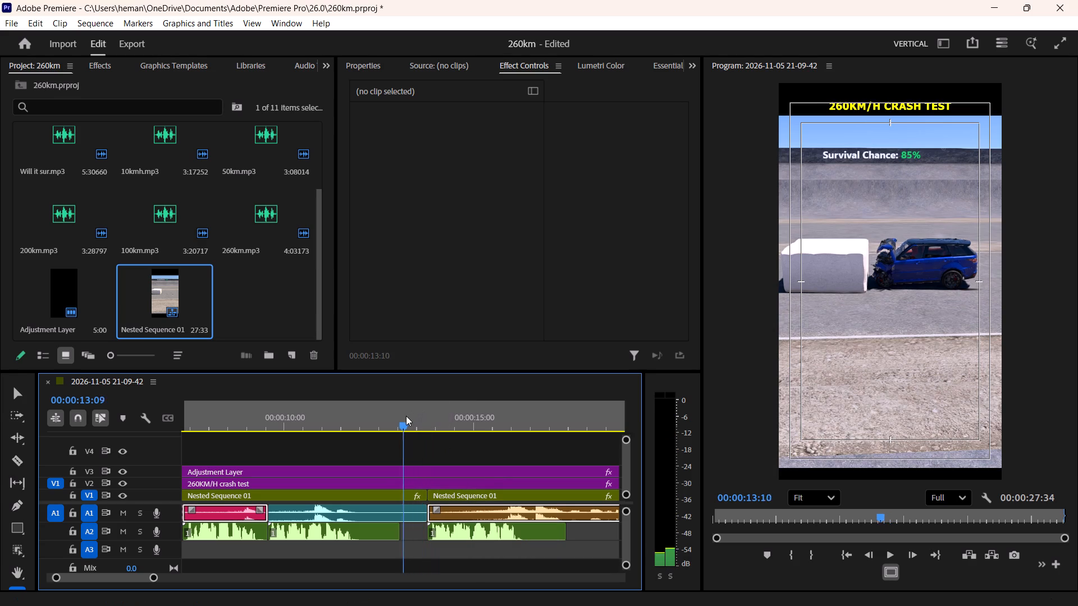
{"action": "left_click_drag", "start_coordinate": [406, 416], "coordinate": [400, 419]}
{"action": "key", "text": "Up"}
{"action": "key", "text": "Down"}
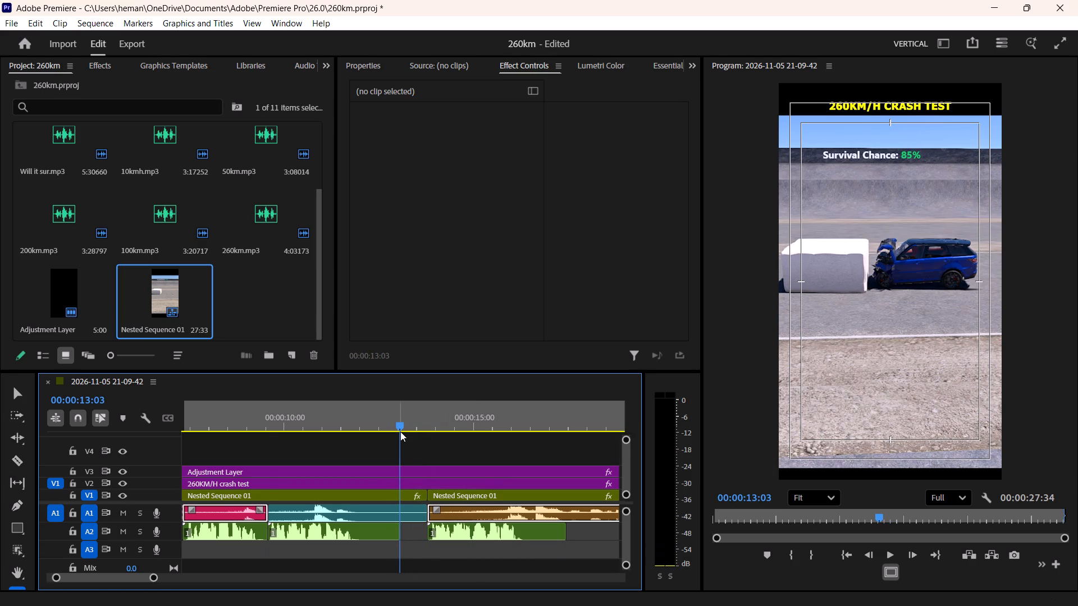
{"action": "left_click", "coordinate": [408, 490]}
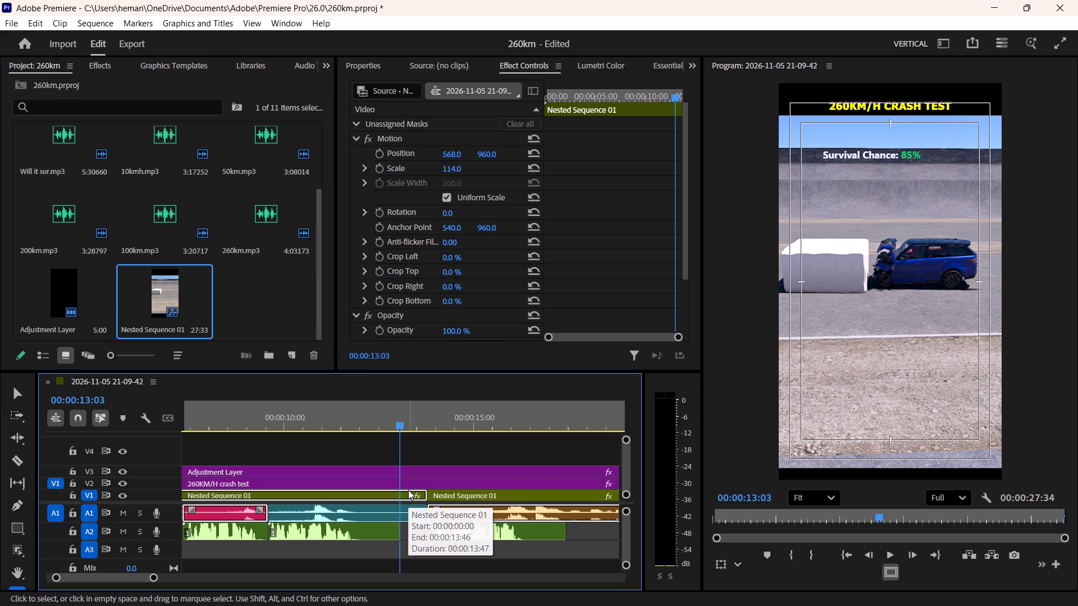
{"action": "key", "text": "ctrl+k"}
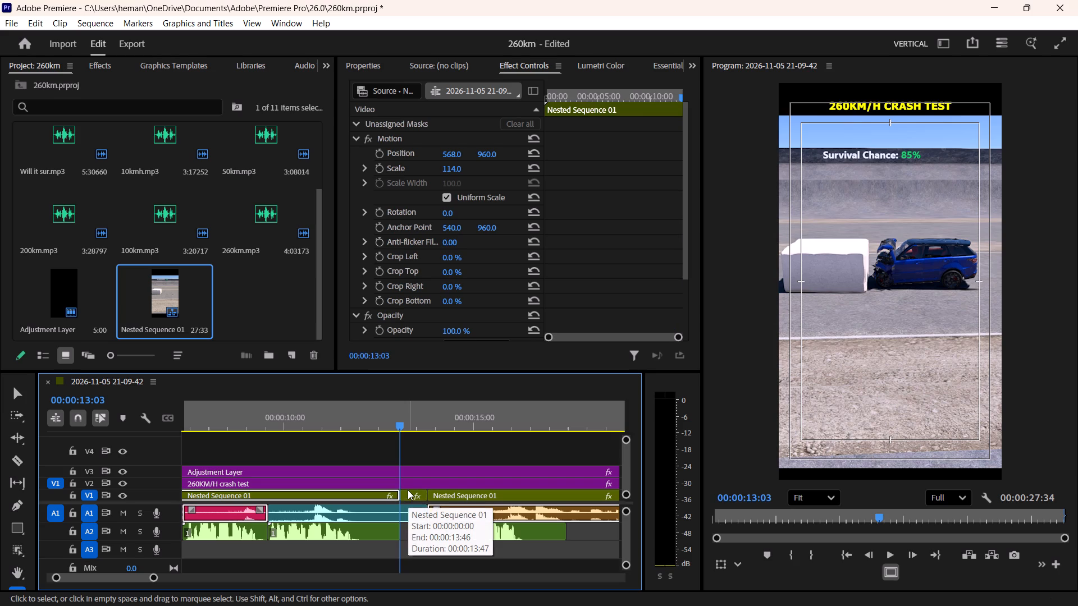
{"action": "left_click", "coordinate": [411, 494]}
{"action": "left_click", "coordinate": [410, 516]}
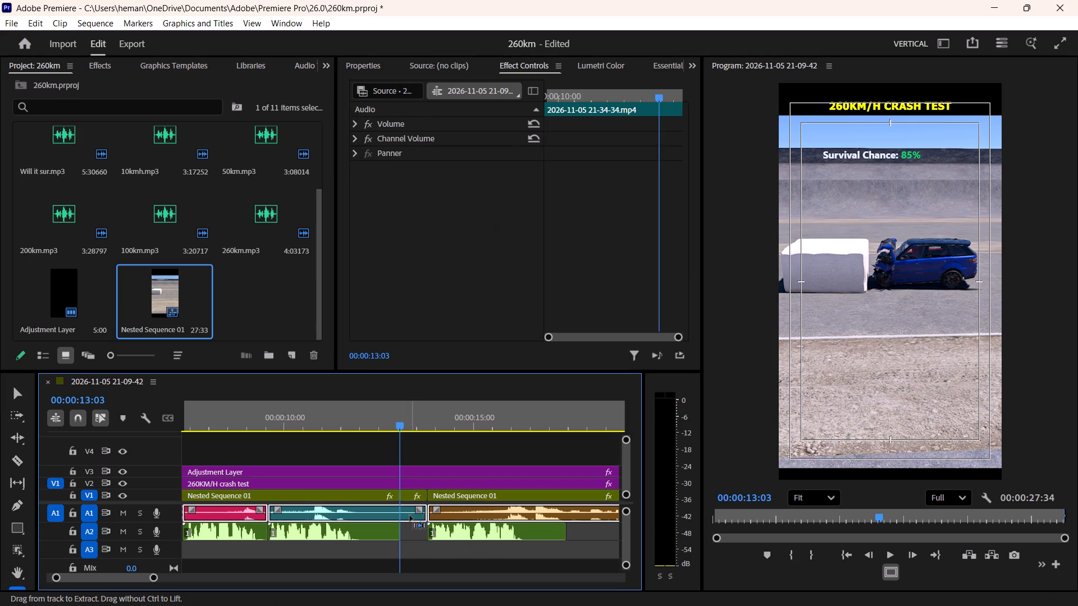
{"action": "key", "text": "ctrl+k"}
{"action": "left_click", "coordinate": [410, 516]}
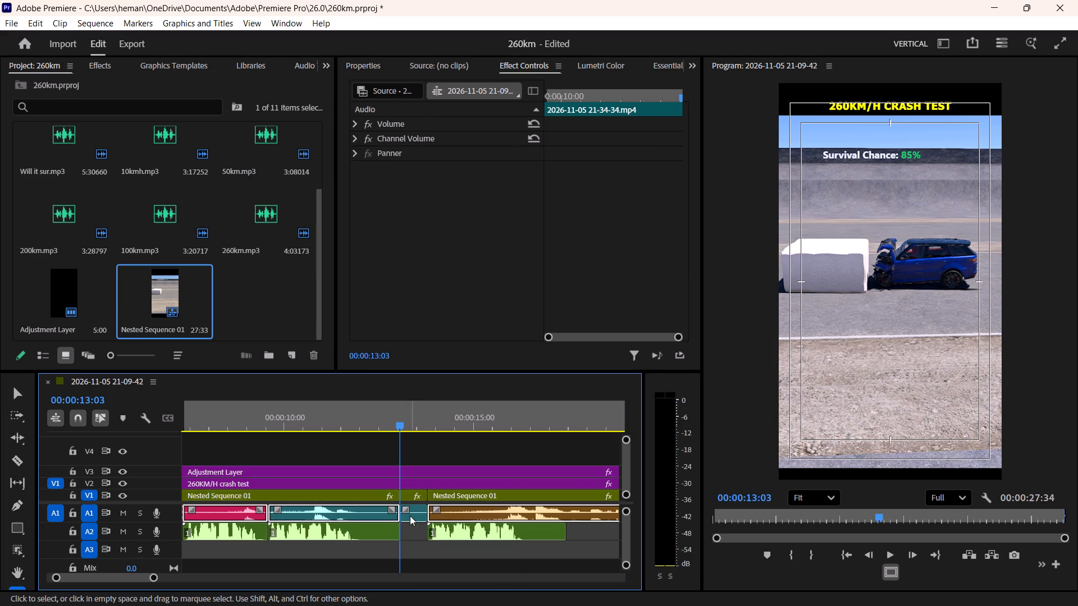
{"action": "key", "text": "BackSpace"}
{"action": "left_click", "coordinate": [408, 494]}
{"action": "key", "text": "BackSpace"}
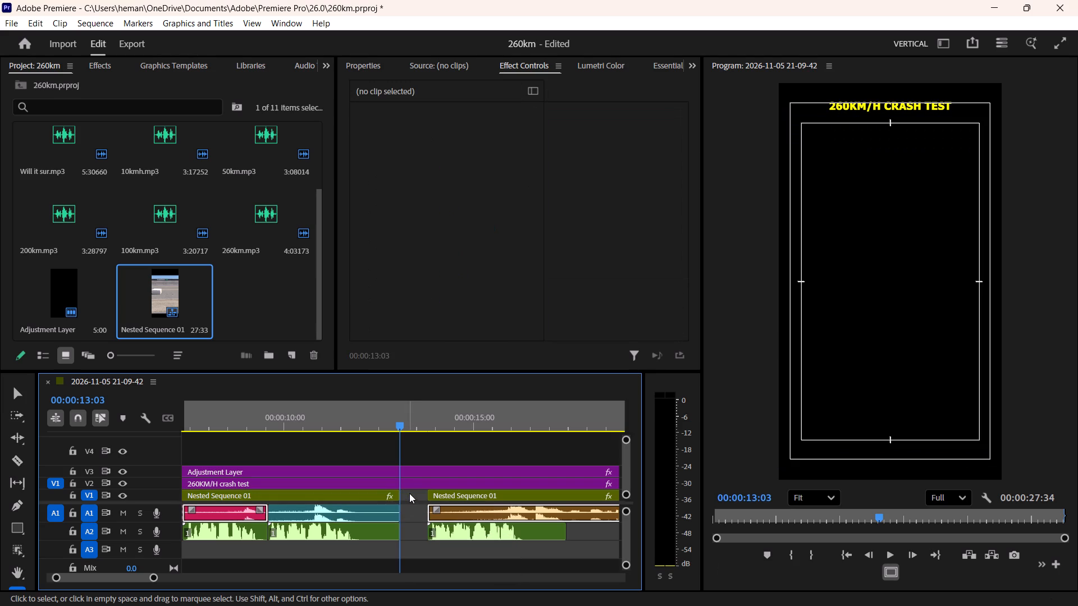
Play from 00:00:13:47 to check where the picture of the next crash begins.
{"action": "key", "text": "Down"}
{"action": "key", "text": "space"}
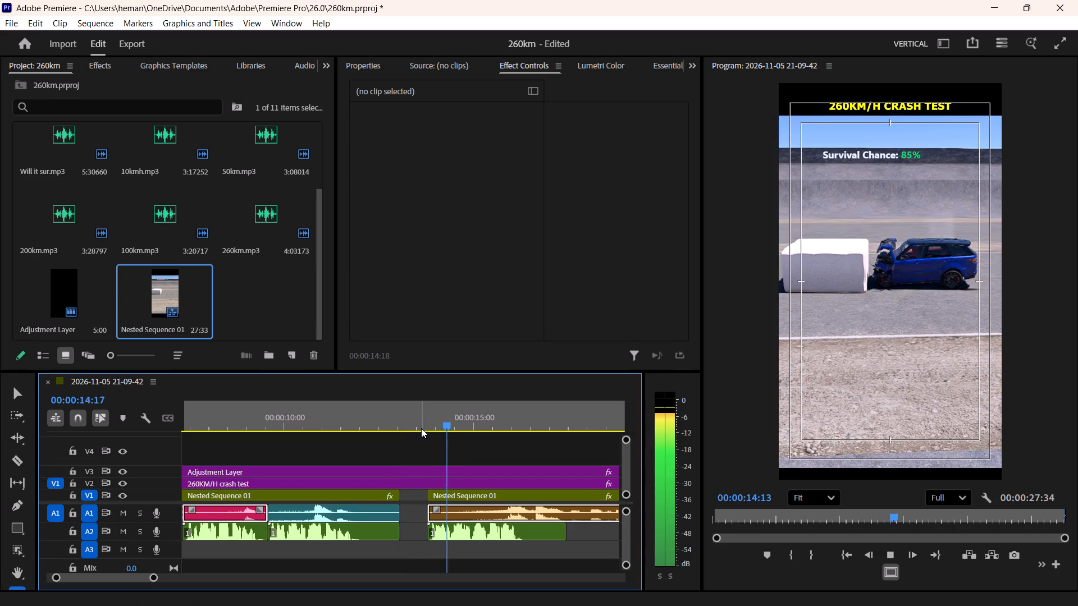
{"action": "key", "text": "space"}
Undo the edits back to the separate, un-nested footage clips on V1 with the title in its original lower position.
{"action": "key", "text": "ctrl+z"}
{"action": "key", "text": "ctrl+z"}
{"action": "key", "text": "ctrl+z"}
{"action": "key", "text": "ctrl+z"}
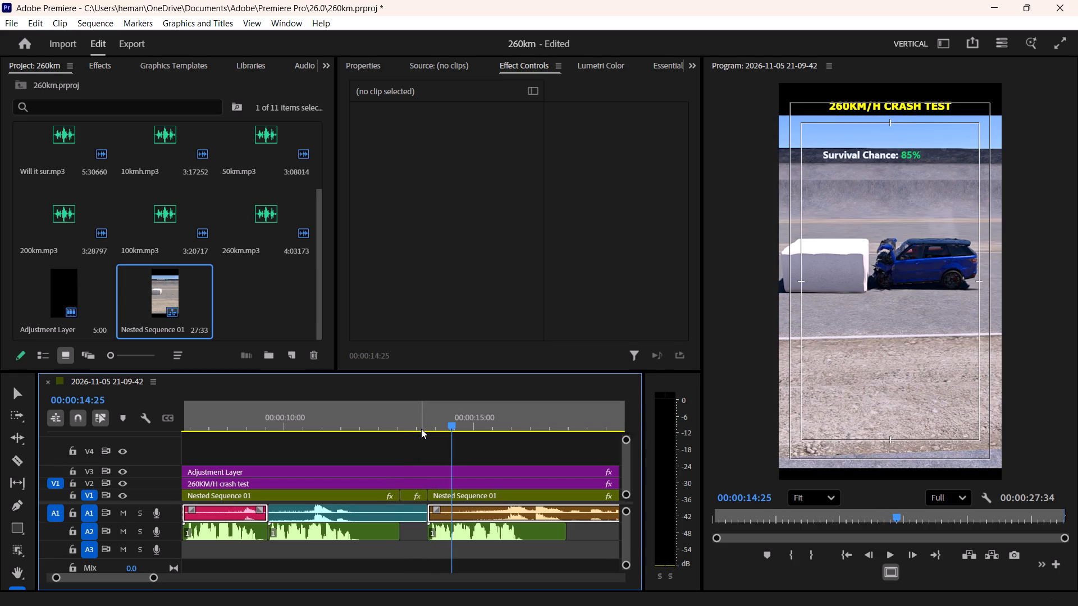
{"action": "key", "text": "ctrl+z"}
{"action": "key", "text": "ctrl+z"}
{"action": "key", "text": "ctrl+z"}
{"action": "key", "text": "ctrl+z"}
{"action": "key", "text": "ctrl+z"}
{"action": "key", "text": "ctrl+z"}
{"action": "key", "text": "ctrl+z"}
{"action": "key", "text": "ctrl+z"}
{"action": "key", "text": "ctrl+z"}
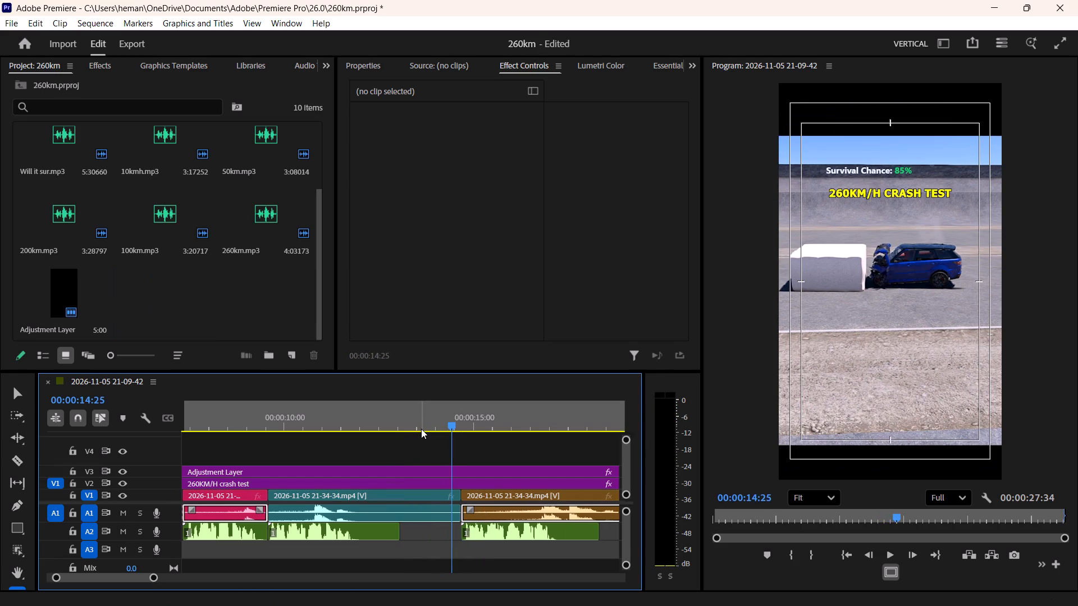
Split the adjustment layer, title, second crash's footage and its A1 audio at 00:00:13:27.
{"action": "left_click_drag", "start_coordinate": [435, 414], "coordinate": [433, 413]}
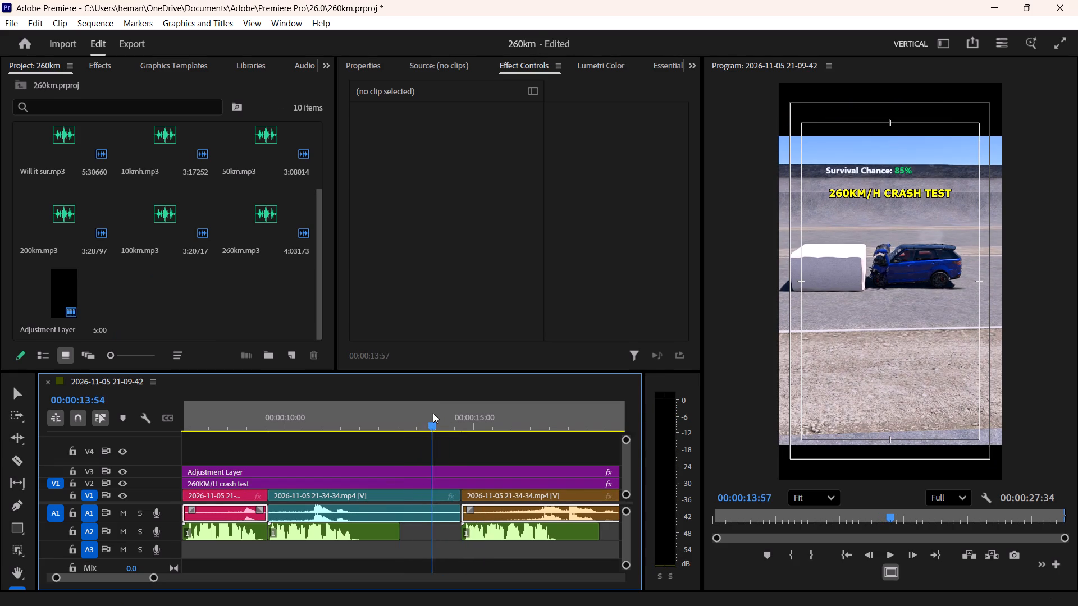
{"action": "left_click_drag", "start_coordinate": [433, 413], "coordinate": [397, 428]}
{"action": "key", "text": "space"}
{"action": "key", "text": "space"}
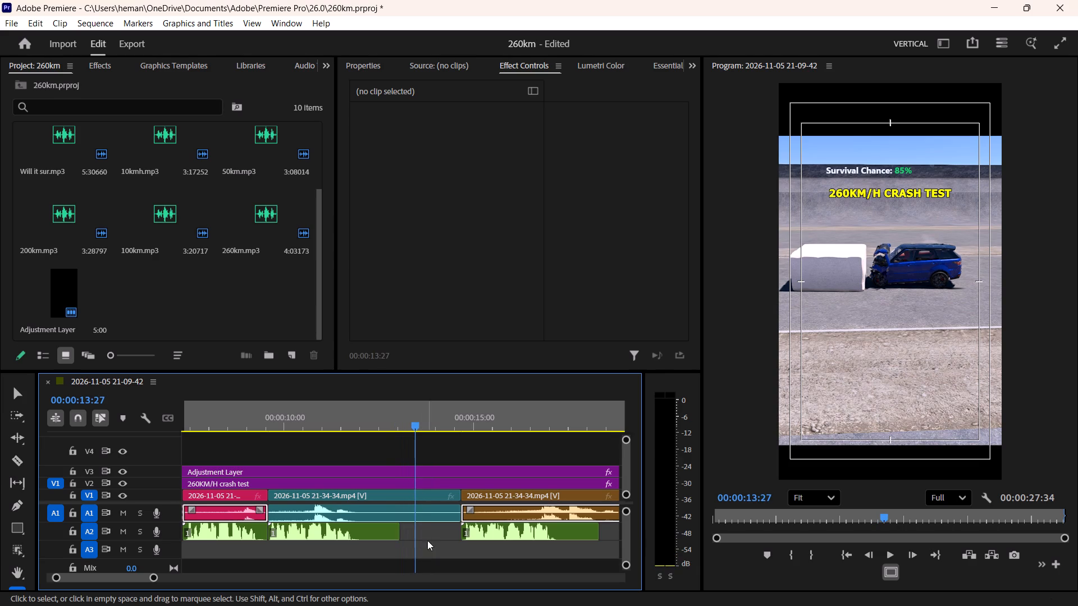
{"action": "left_click_drag", "start_coordinate": [431, 538], "coordinate": [426, 465]}
{"action": "key", "text": "ctrl+k"}
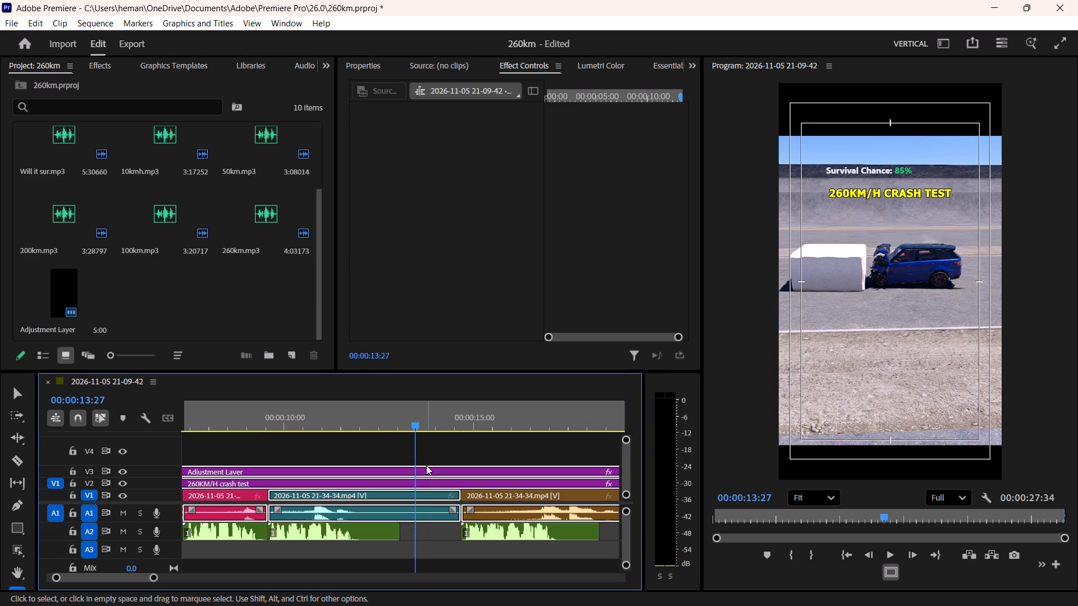
Ripple-delete the section from 00:00:13:27 to 00:00:14:40 across the adjustment layer, title, second crash's footage and A1 audio, closing the gap.
{"action": "key", "text": "Down"}
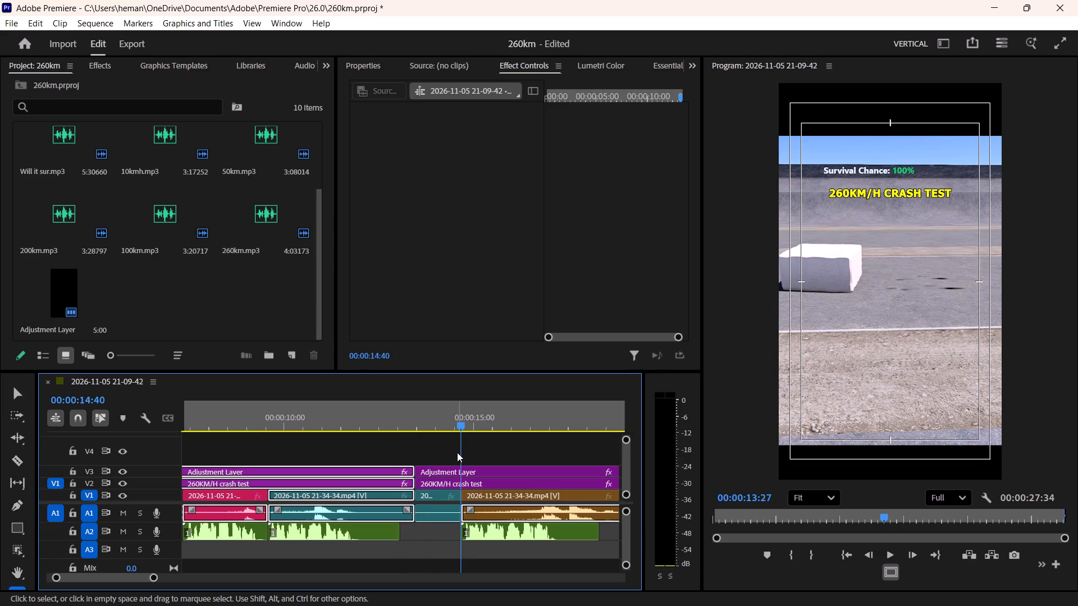
{"action": "left_click_drag", "start_coordinate": [431, 447], "coordinate": [436, 518]}
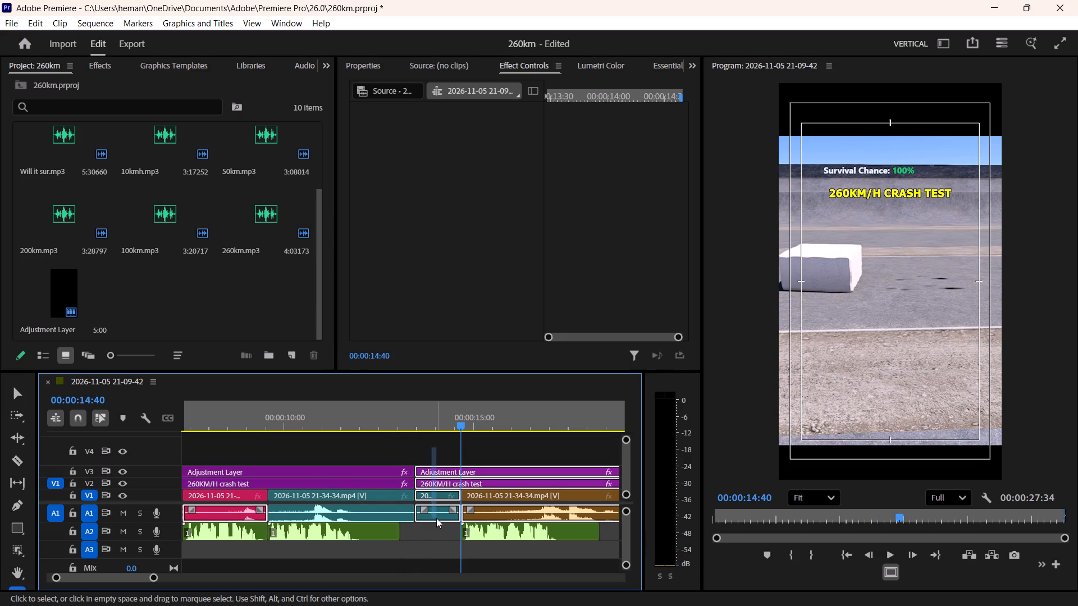
{"action": "key", "text": "ctrl+k"}
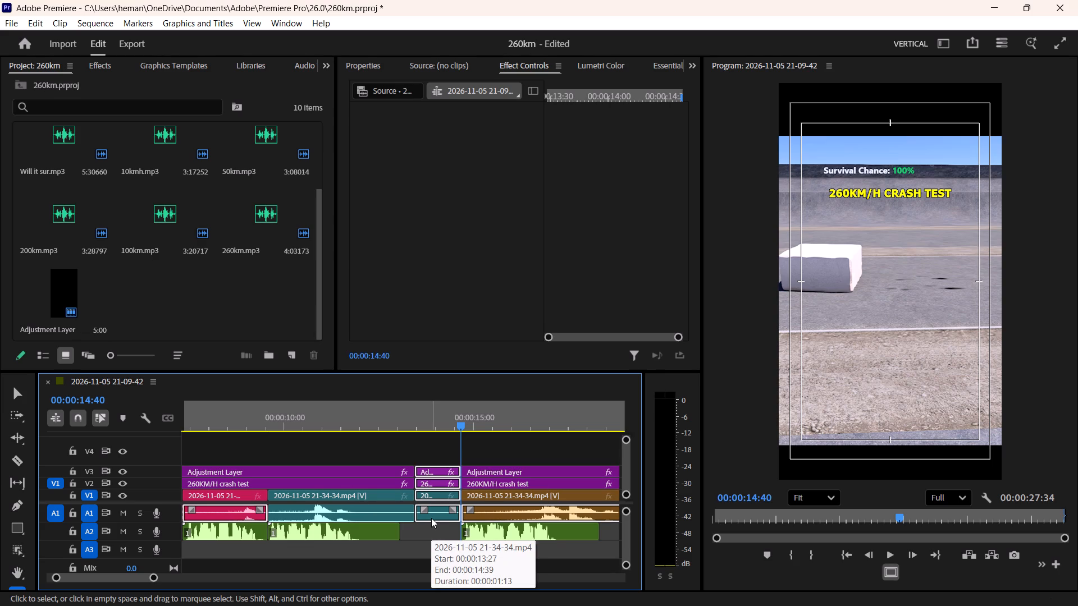
{"action": "key", "text": "BackSpace"}
{"action": "left_click", "coordinate": [428, 518]}
{"action": "key", "text": "BackSpace"}
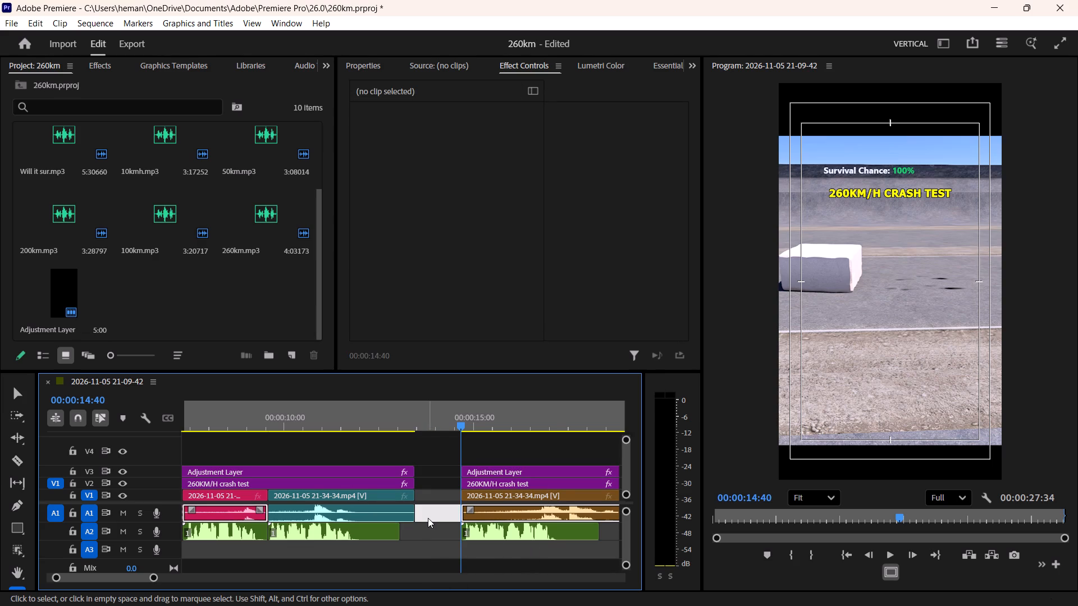
Play the sequence from the new cut at 00:00:13:27 through the remaining crashes to check the edit.
{"action": "key", "text": "Up"}
{"action": "key", "text": "space"}
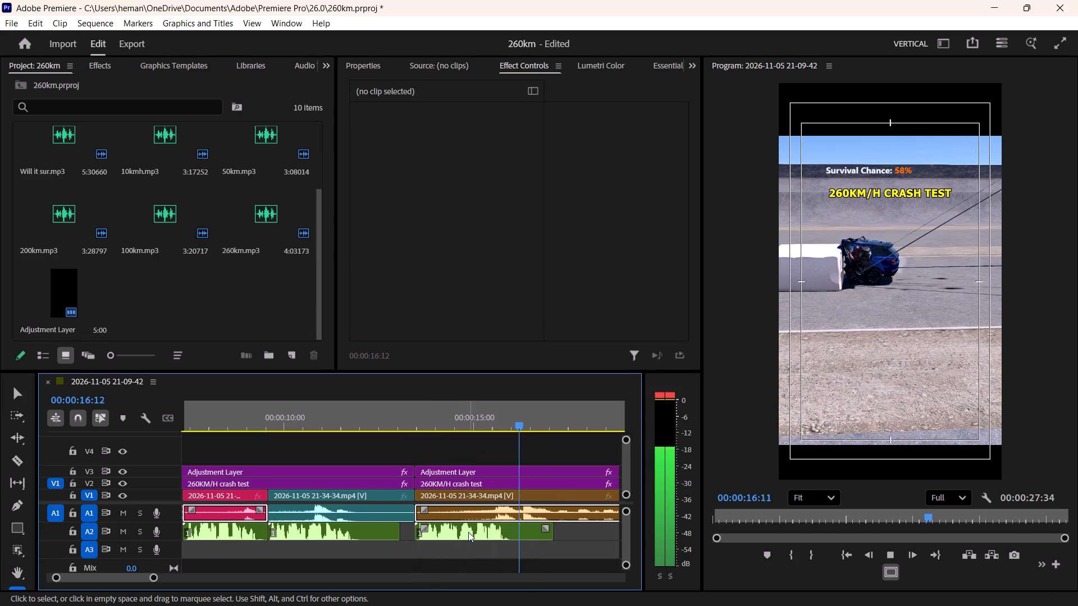
{"action": "type", "text": "--"}
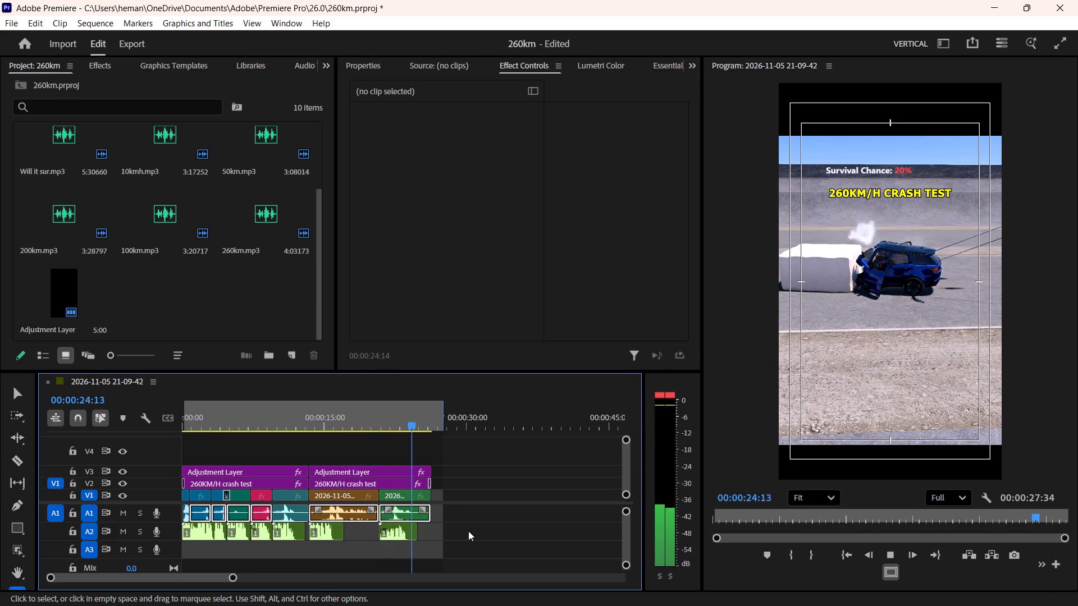
{"action": "key", "text": "space"}
Mark the sequence's out point at the end of the last footage clip, 00:00:26:20.
{"action": "key", "text": "Down"}
{"action": "key", "text": "Down"}
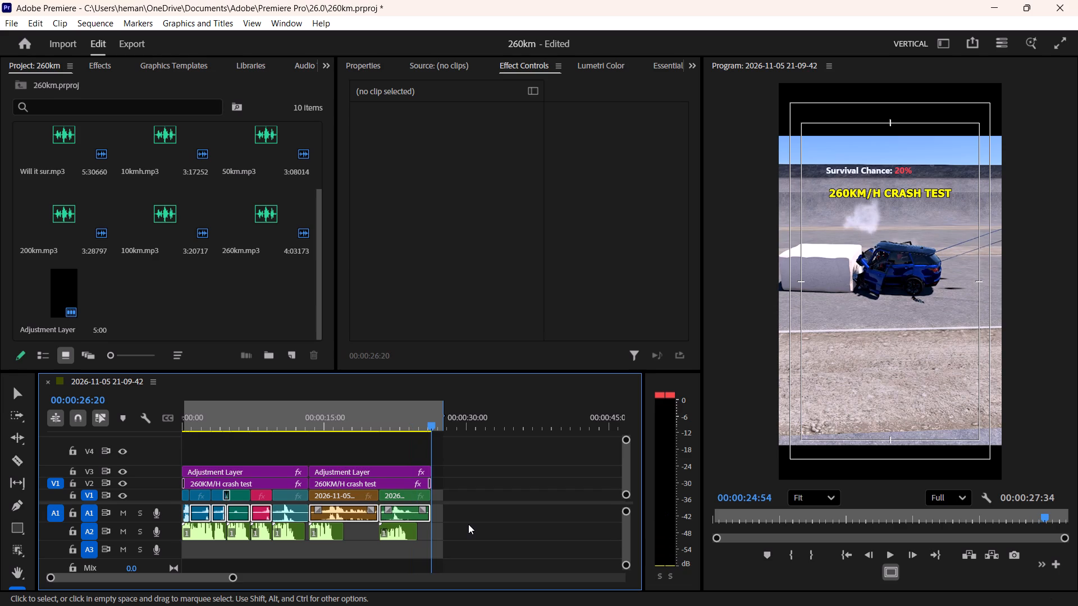
{"action": "key", "text": "o"}
Trim the ends of the adjustment layer and title to the last footage clip's end at 00:00:26:20 and re-mark the out point there.
{"action": "key", "text": "equal"}
{"action": "key", "text": "equal"}
{"action": "key", "text": "equal"}
{"action": "key", "text": "equal"}
{"action": "key", "text": "equal"}
{"action": "key", "text": "equal"}
{"action": "key", "text": "equal"}
{"action": "key", "text": "equal"}
{"action": "key", "text": "equal"}
{"action": "key", "text": "equal"}
{"action": "key", "text": "equal"}
{"action": "key", "text": "equal"}
{"action": "key", "text": "equal"}
{"action": "key", "text": "equal"}
{"action": "key", "text": "equal"}
{"action": "key", "text": "equal"}
{"action": "key", "text": "equal"}
{"action": "key", "text": "equal"}
{"action": "key", "text": "equal"}
{"action": "key", "text": "equal"}
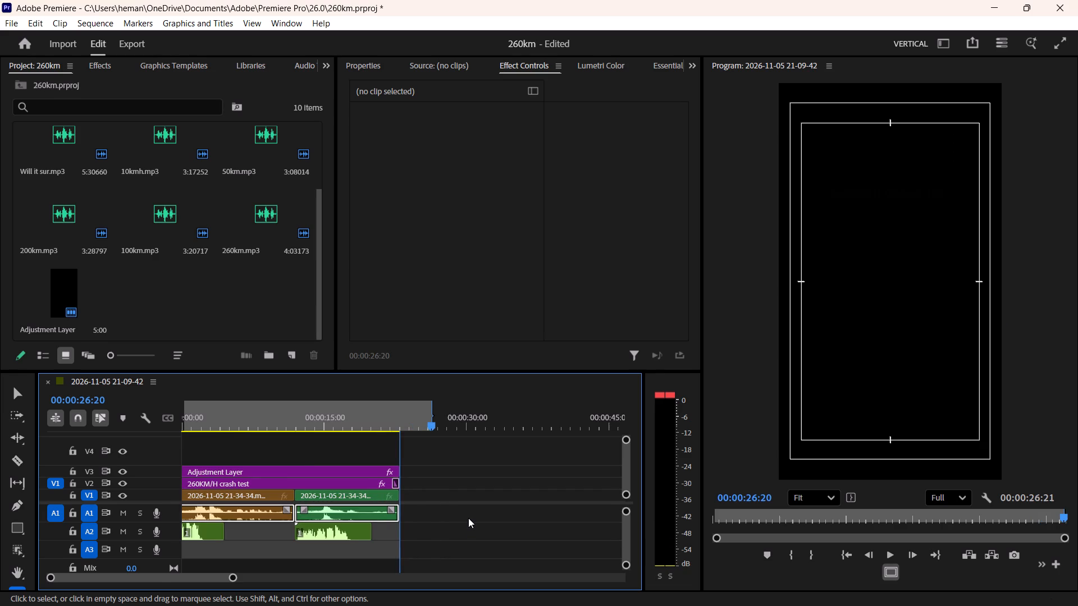
{"action": "left_click_drag", "start_coordinate": [434, 447], "coordinate": [420, 486]}
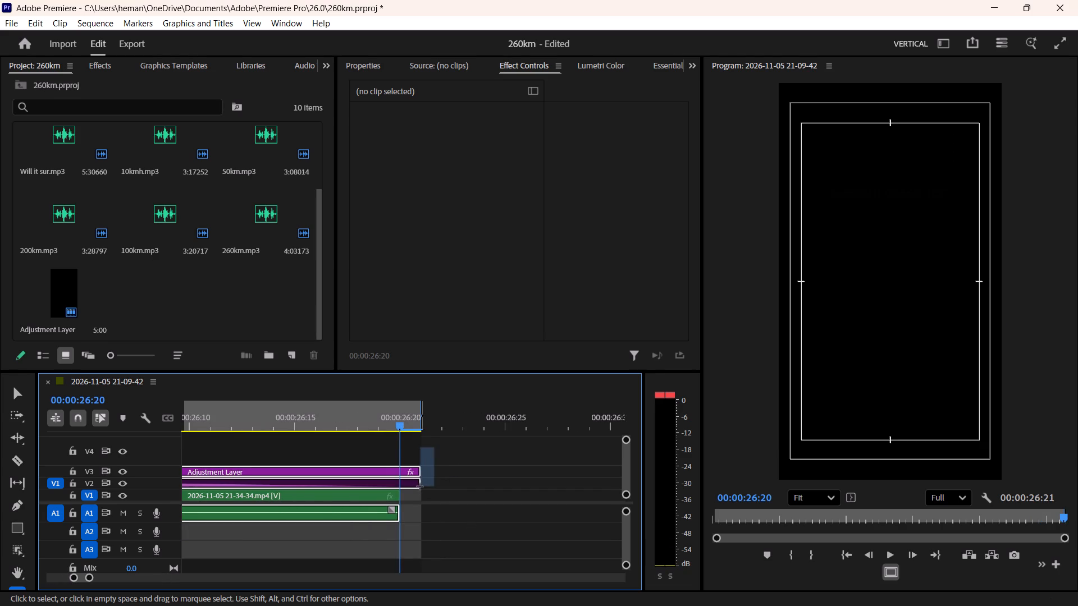
{"action": "left_click_drag", "start_coordinate": [420, 486], "coordinate": [419, 490]}
{"action": "left_click_drag", "start_coordinate": [427, 479], "coordinate": [404, 483]}
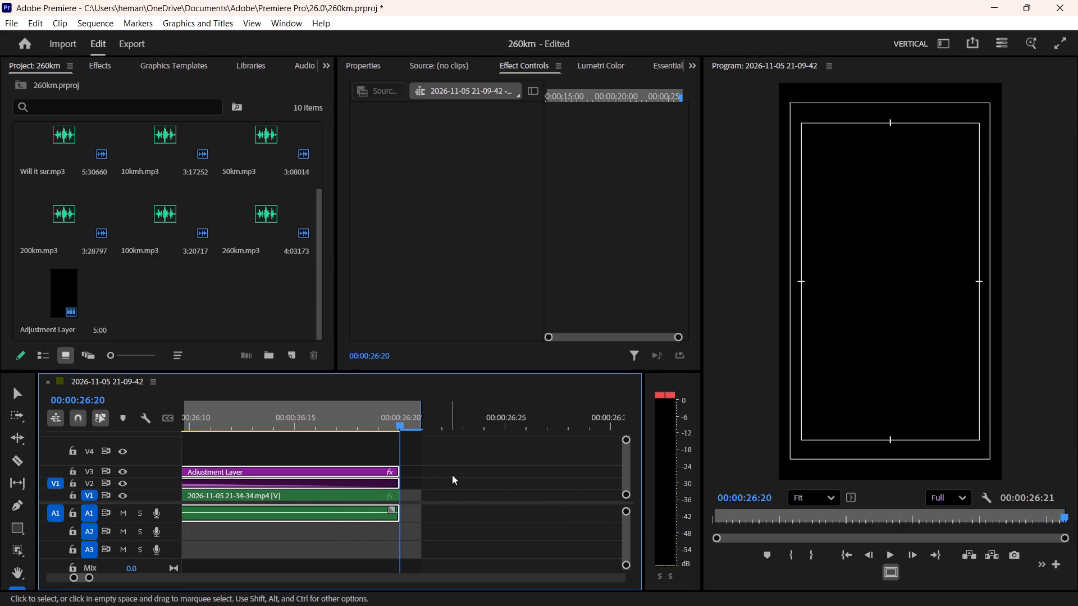
{"action": "key", "text": "o"}
Export the sequence as an H.264 media file named 260KM/H crash test.
{"action": "key", "text": "ctrl+m"}
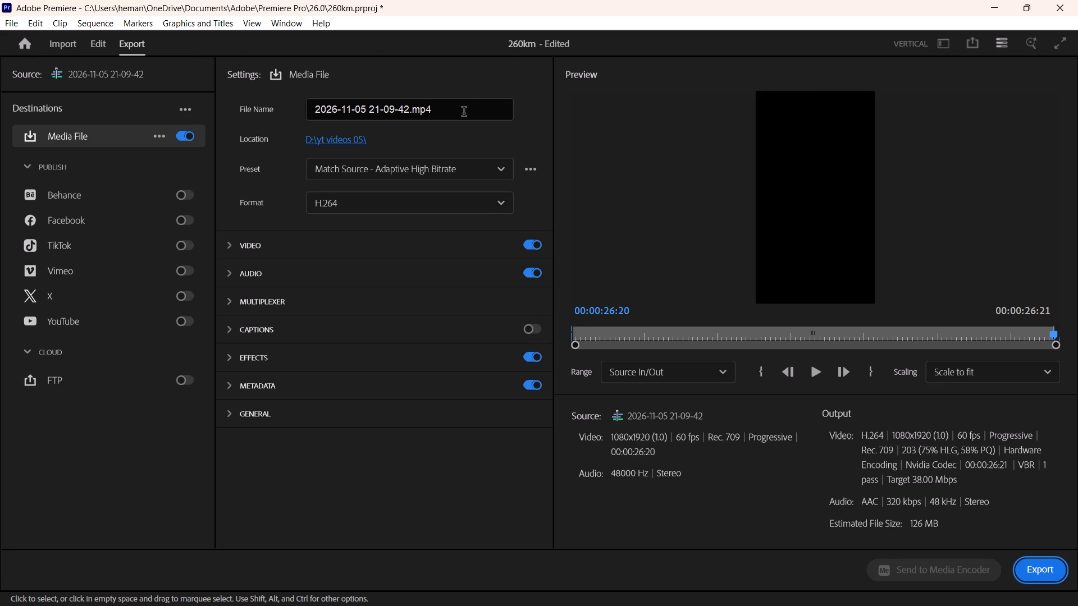
{"action": "left_click", "coordinate": [463, 109]}
{"action": "key", "text": "ctrl+a"}
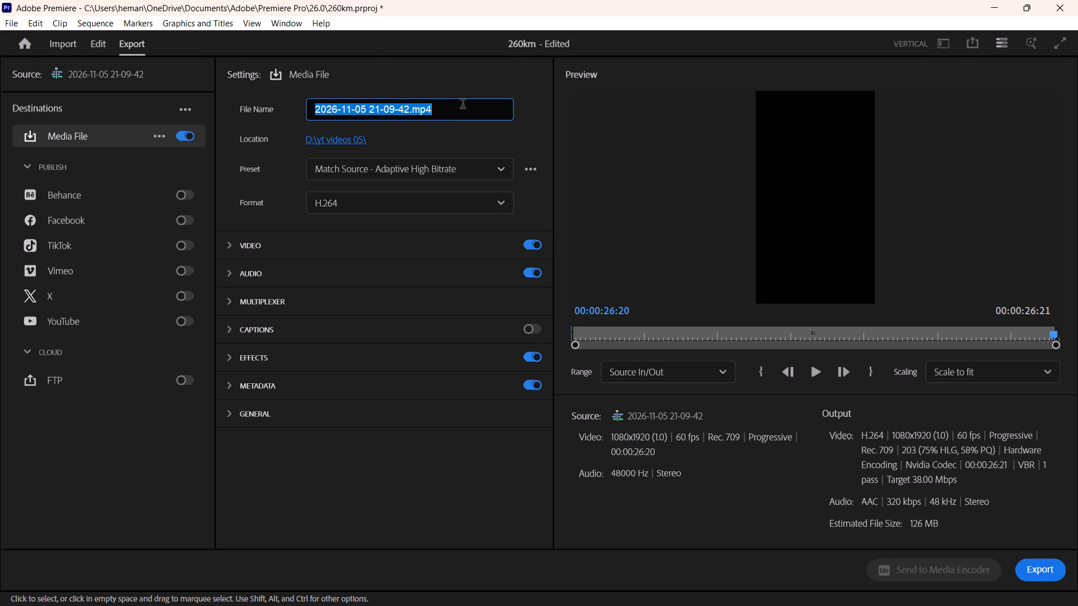
{"action": "key", "text": "super+v"}
{"action": "left_click", "coordinate": [440, 249]}
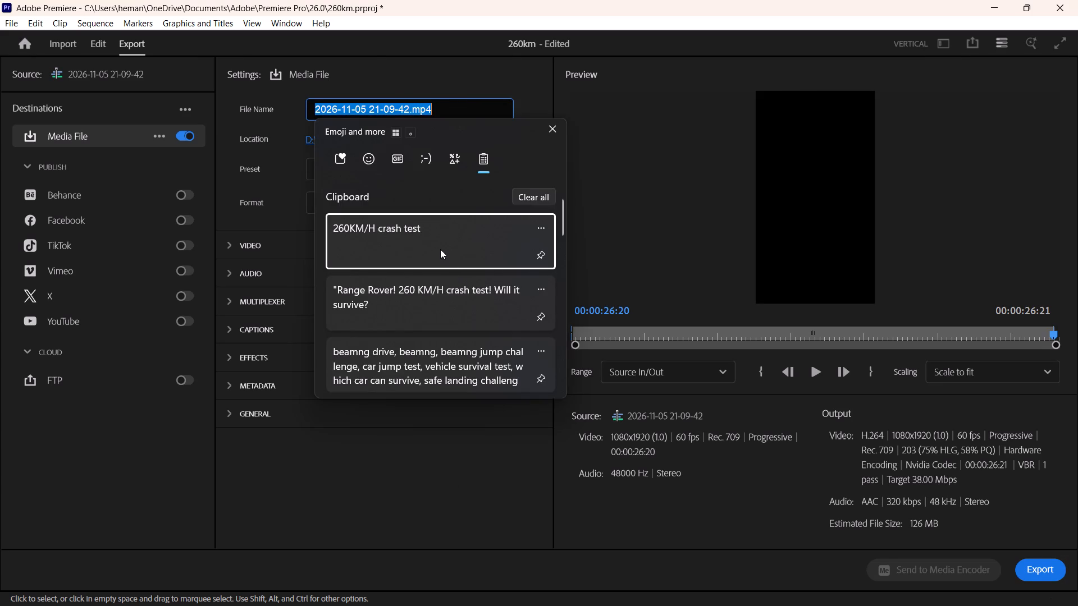
{"action": "key", "text": "ctrl+v"}
{"action": "left_click", "coordinate": [1026, 566]}
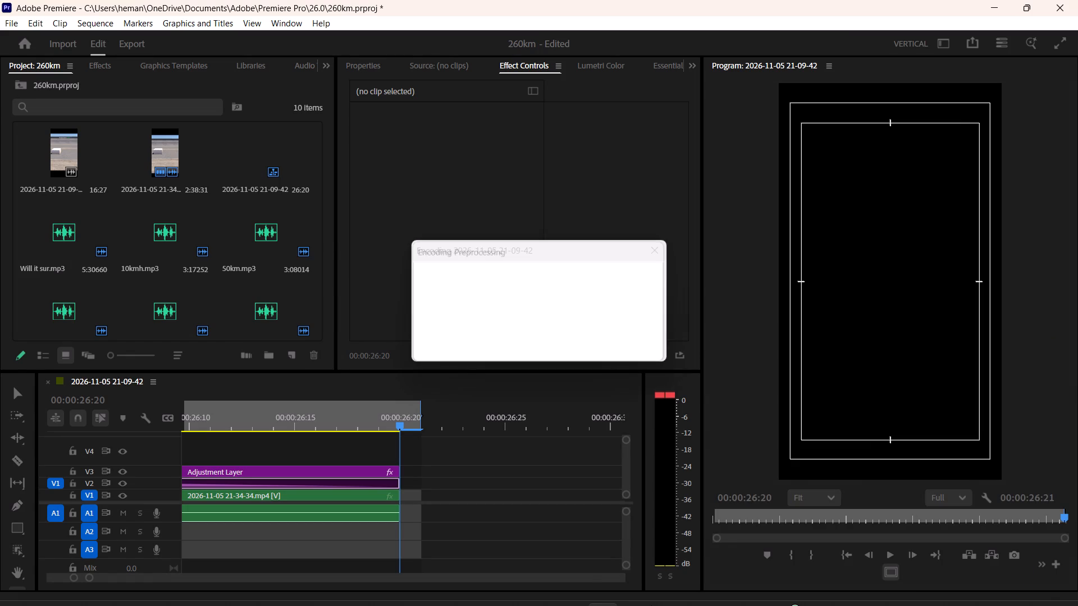
Switch to Chrome and view the channel analytics in YouTube Studio.
{"action": "left_click", "coordinate": [754, 593]}
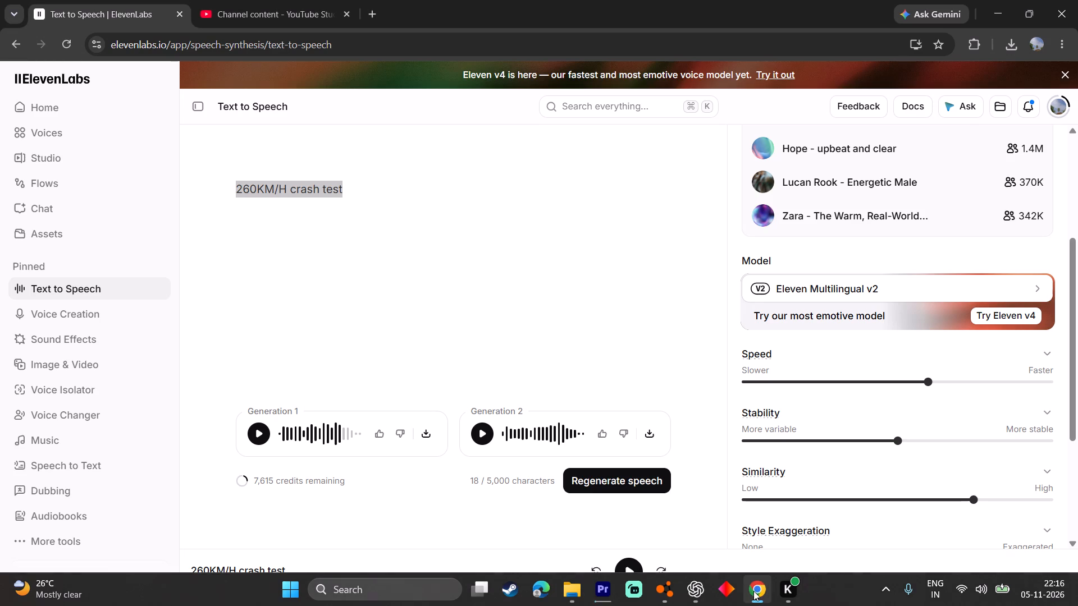
{"action": "left_click", "coordinate": [213, 0]}
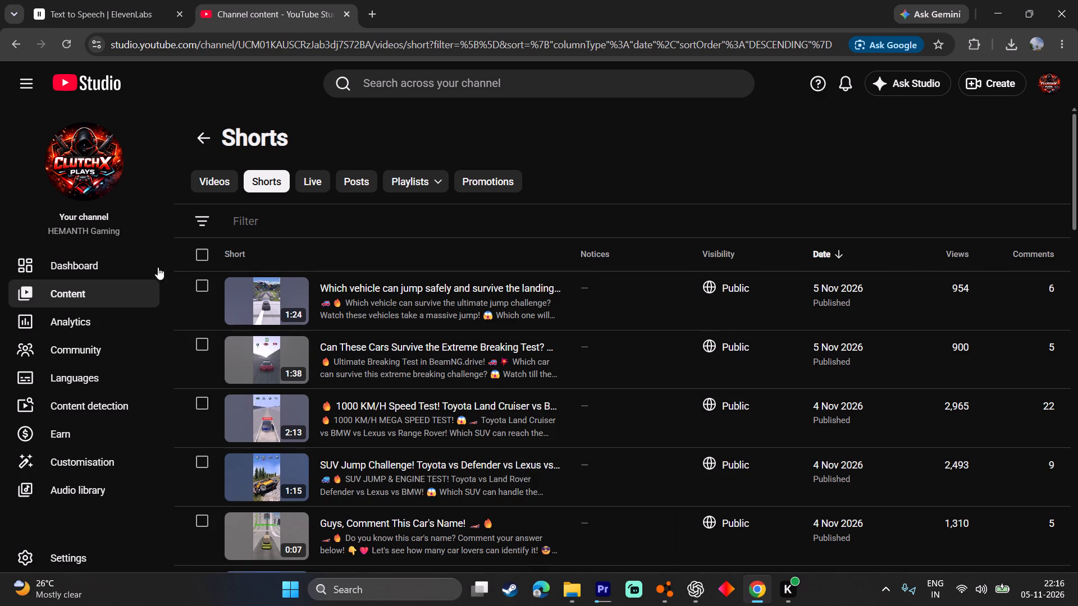
{"action": "left_click", "coordinate": [108, 333]}
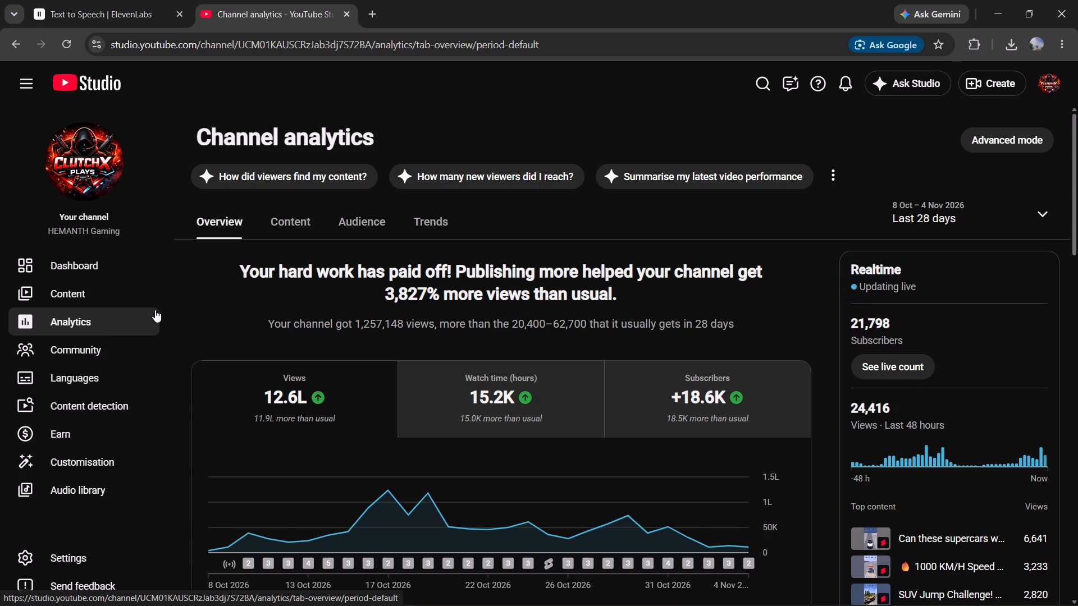
Start a new video upload in YouTube Studio and browse for the file.
{"action": "left_click", "coordinate": [1002, 80]}
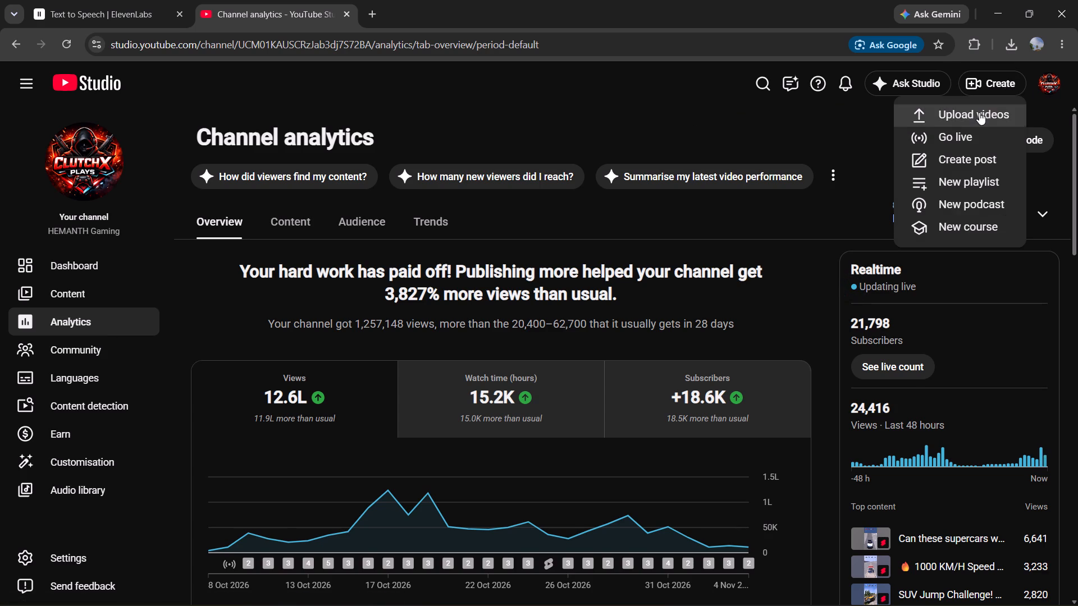
{"action": "left_click", "coordinate": [978, 114]}
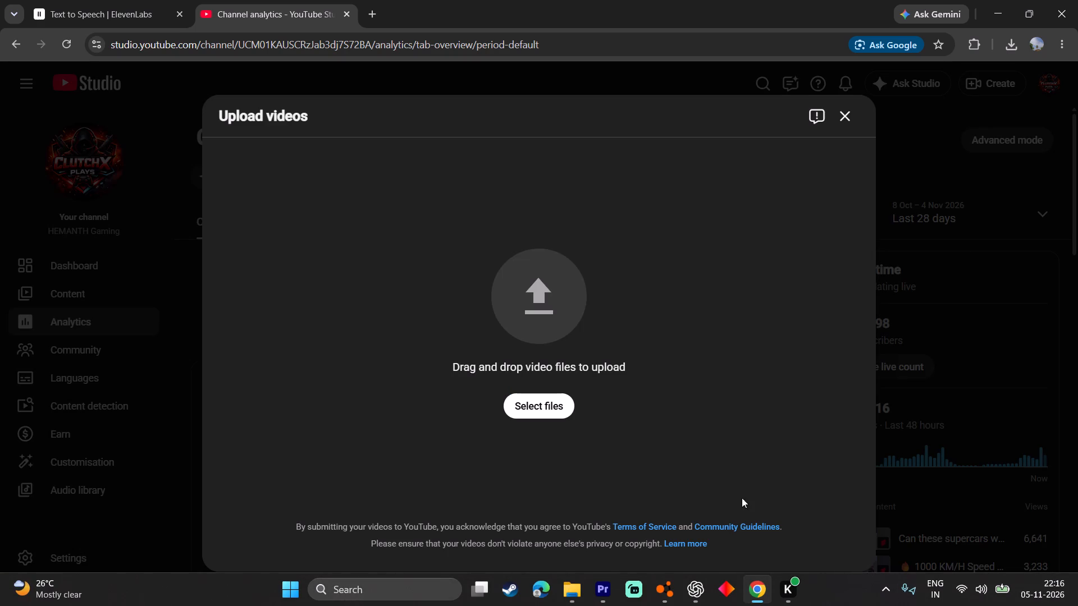
{"action": "left_click", "coordinate": [527, 412]}
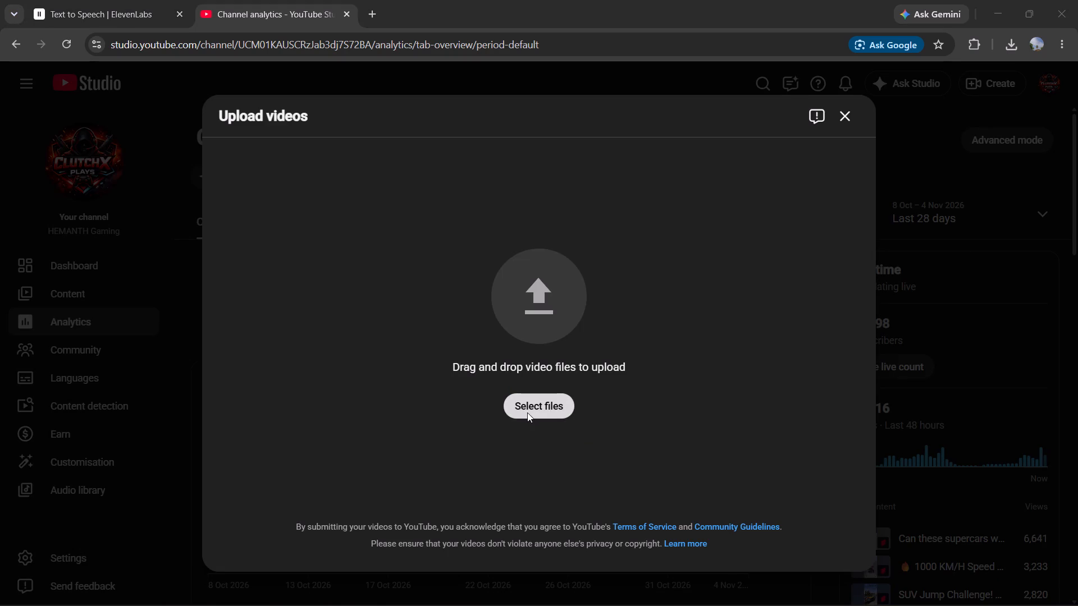
Search the yt videos 05 folder and Home for 260KM/H crash test and crash test, and return to yt videos 05.
{"action": "left_click", "coordinate": [590, 39]}
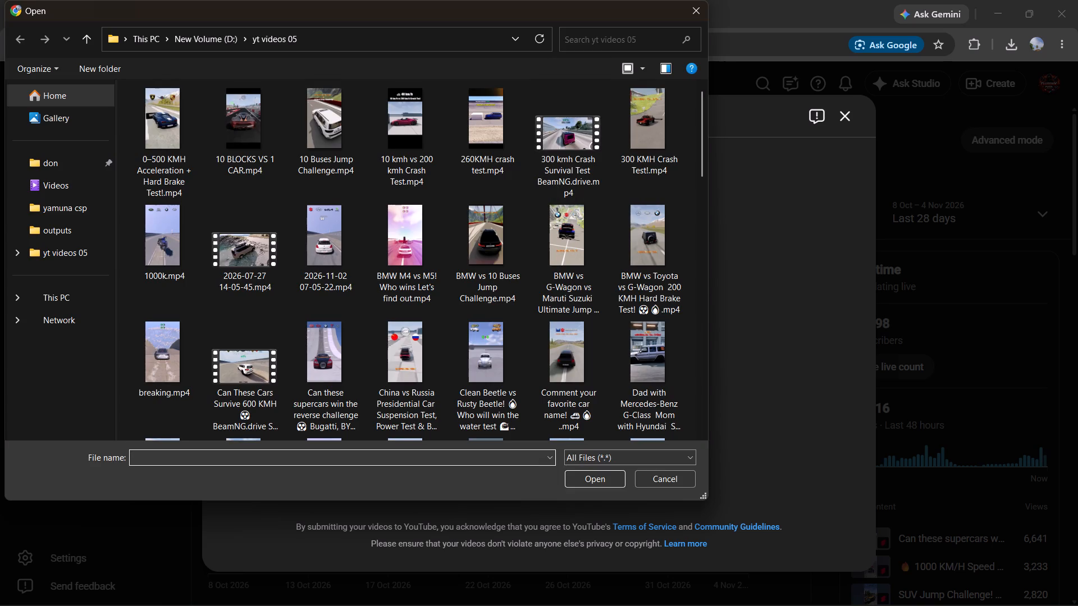
{"action": "key", "text": "ctrl+v"}
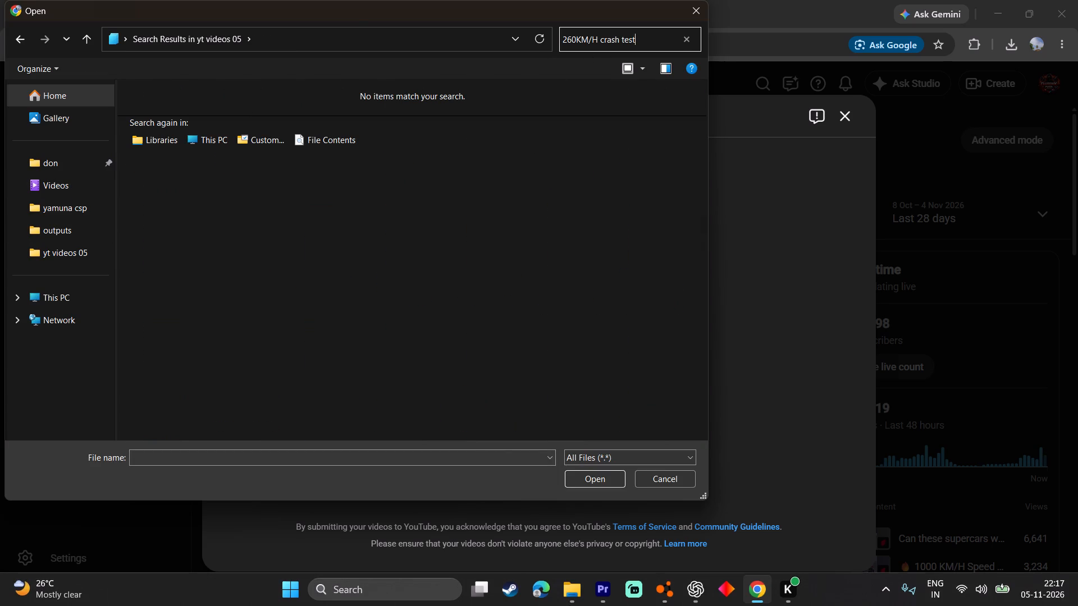
{"action": "left_click", "coordinate": [39, 246]}
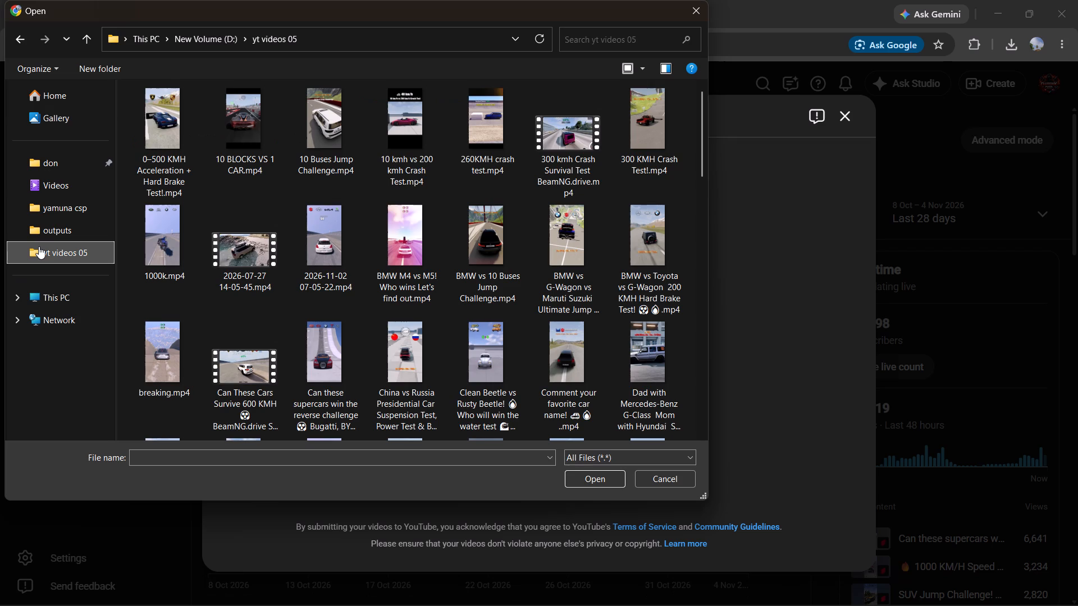
{"action": "left_click", "coordinate": [589, 43]}
{"action": "key", "text": "ctrl+v"}
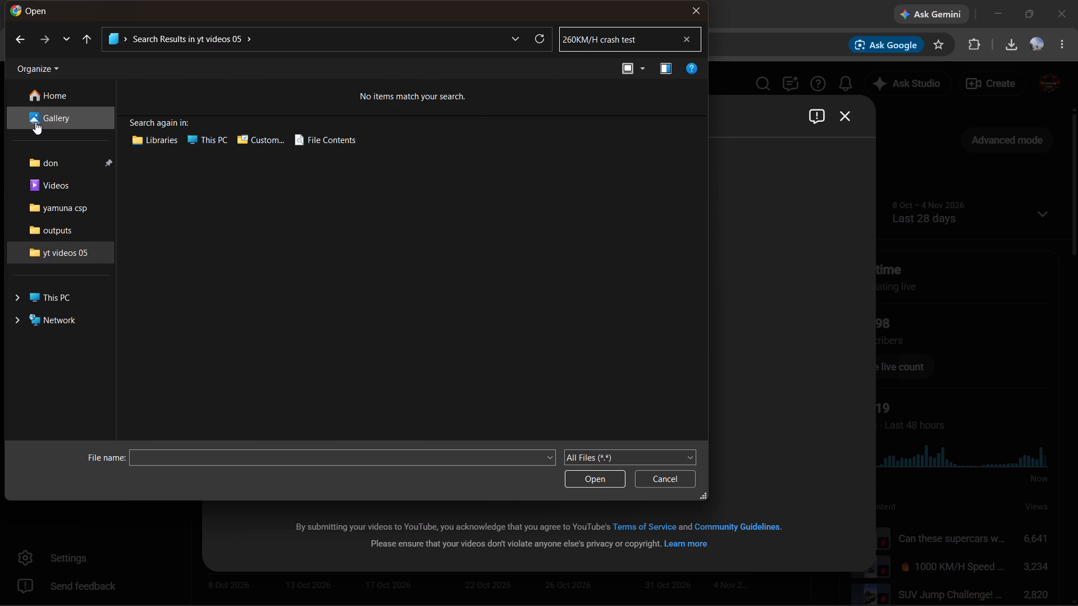
{"action": "left_click", "coordinate": [60, 89]}
{"action": "left_click", "coordinate": [578, 36]}
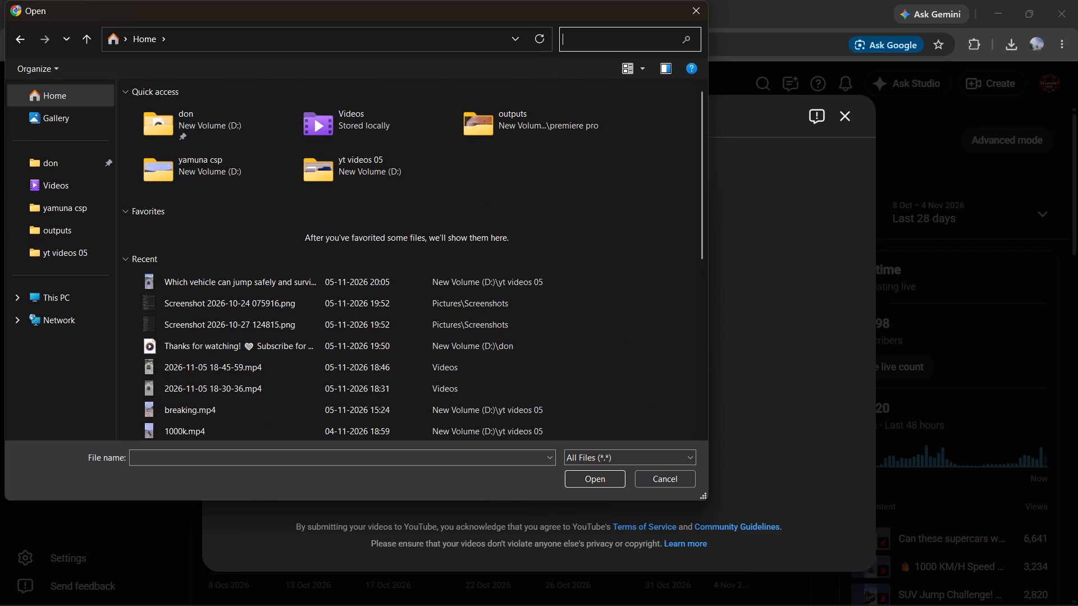
{"action": "key", "text": "ctrl+v"}
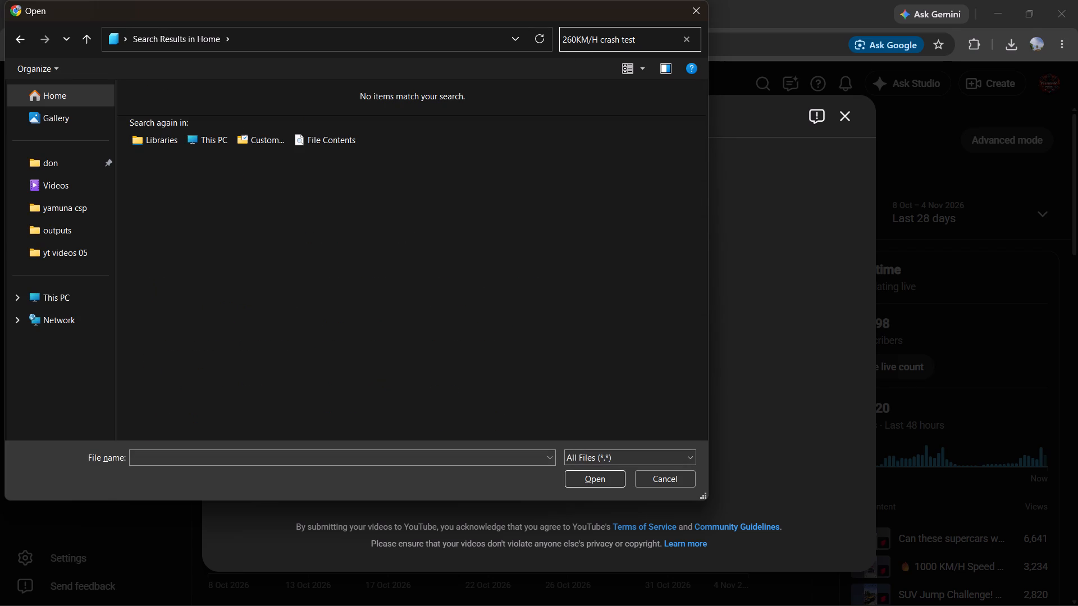
{"action": "left_click_drag", "start_coordinate": [599, 39], "coordinate": [585, 41]}
{"action": "left_click_drag", "start_coordinate": [585, 41], "coordinate": [546, 48]}
{"action": "key", "text": "BackSpace"}
{"action": "key", "text": "Right"}
{"action": "key", "text": "BackSpace"}
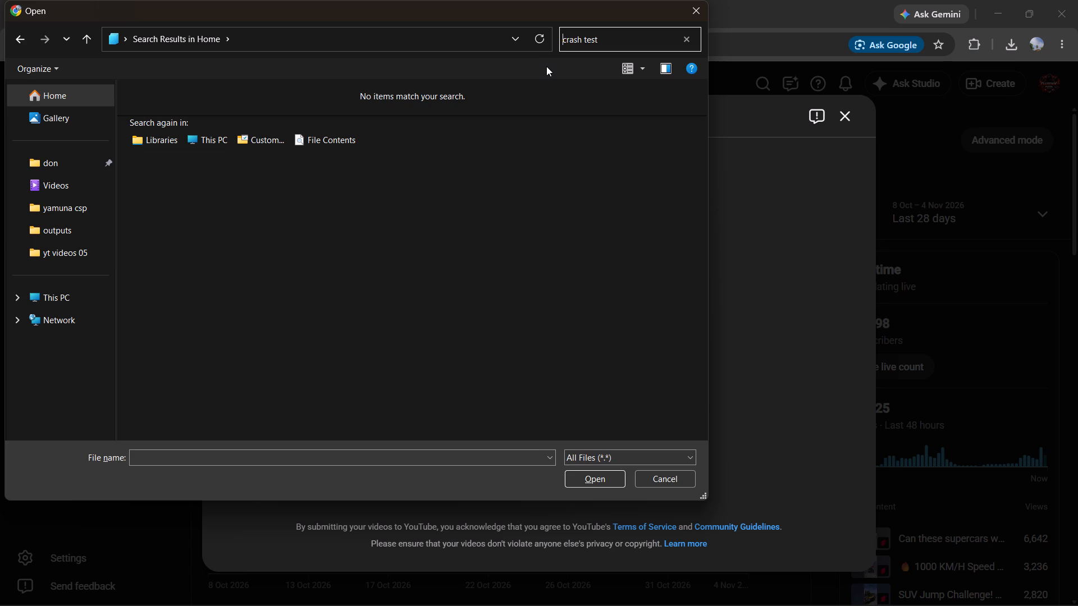
{"action": "left_click", "coordinate": [71, 250]}
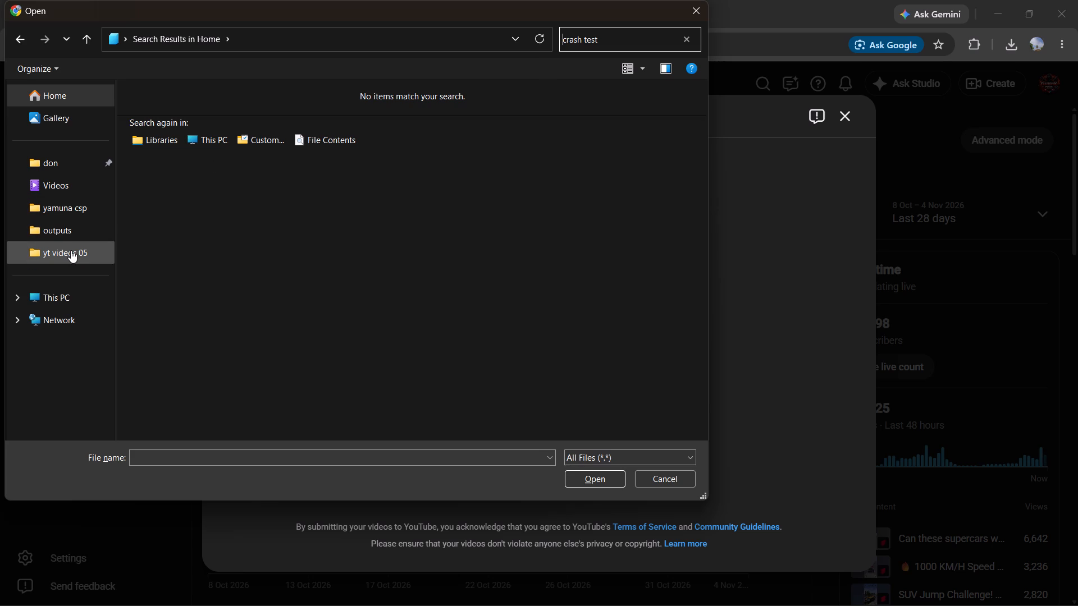
{"action": "left_click", "coordinate": [603, 38]}
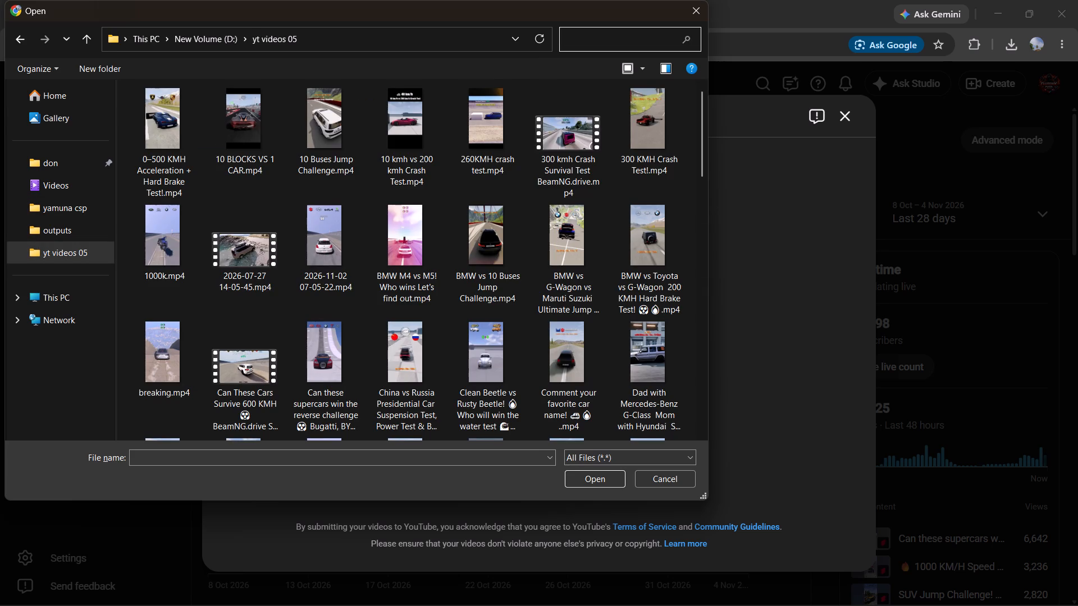
Choose 260KMH crash test.mp4 from the yt videos 05 folder for the upload.
{"action": "left_click", "coordinate": [492, 146]}
{"action": "left_click", "coordinate": [492, 146]}
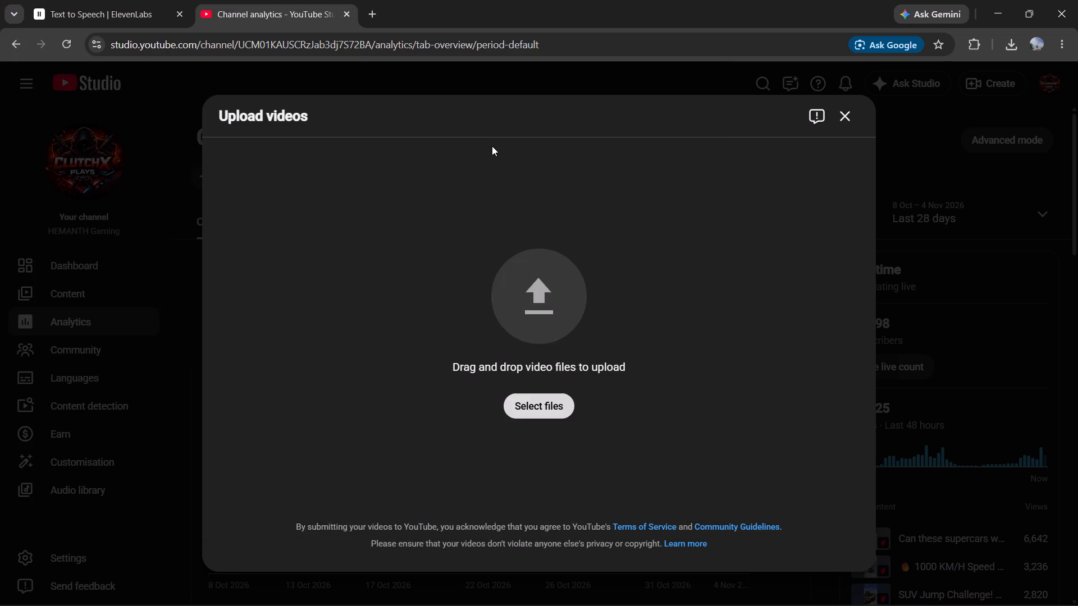
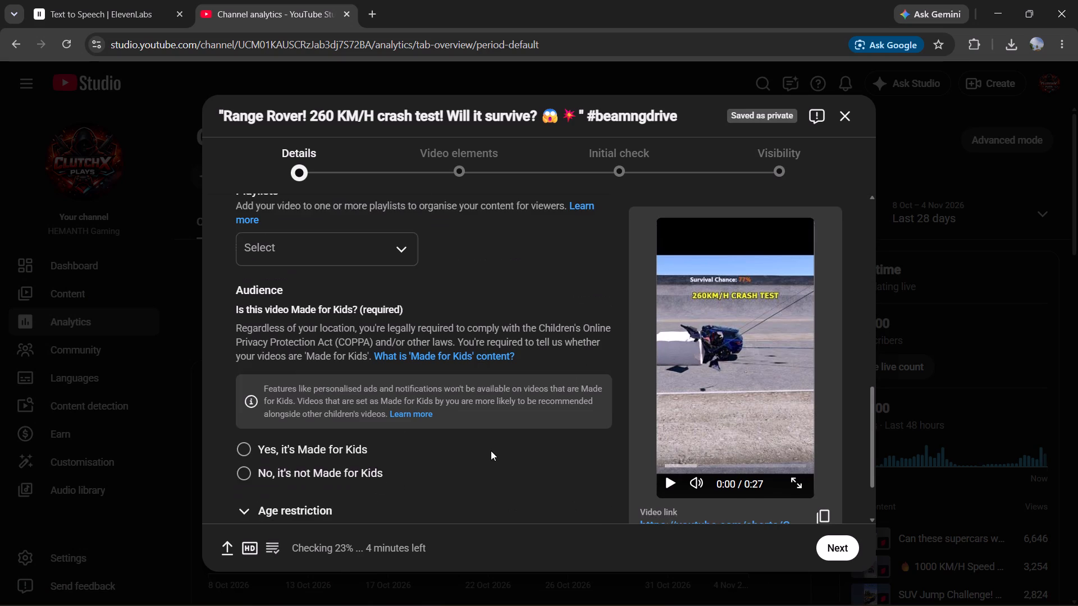
{"action": "scroll", "coordinate": [491, 451], "scroll_direction": "down", "scroll_amount": 2}
{"action": "left_click", "coordinate": [247, 436]}
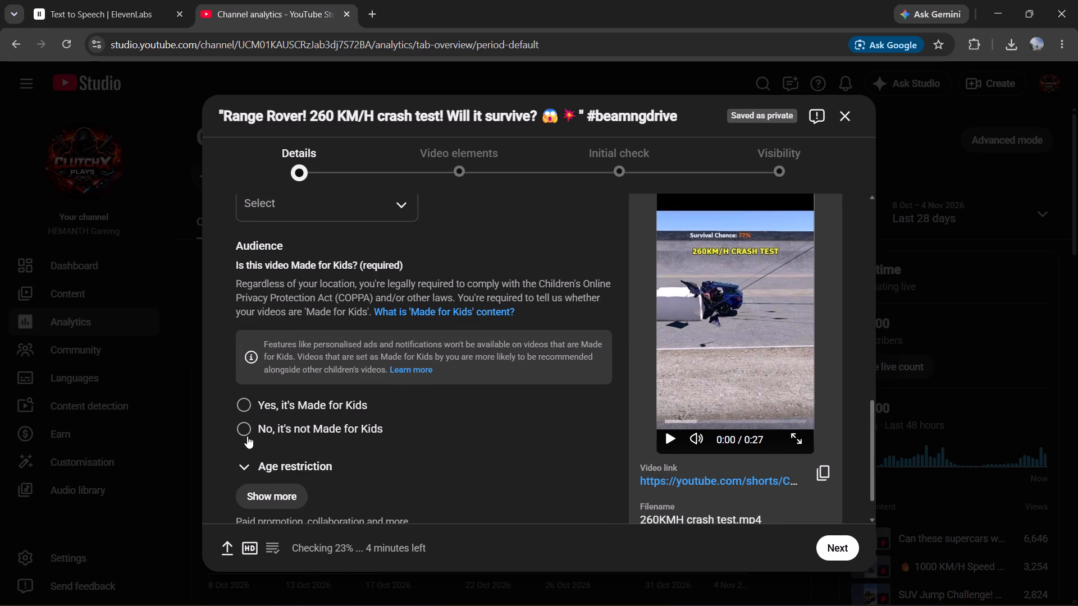
{"action": "left_click", "coordinate": [244, 459]}
Reveal the additional upload details and paste the copied Range Rover crash test tags into Tags.
{"action": "scroll", "coordinate": [342, 435], "scroll_direction": "down", "scroll_amount": 1}
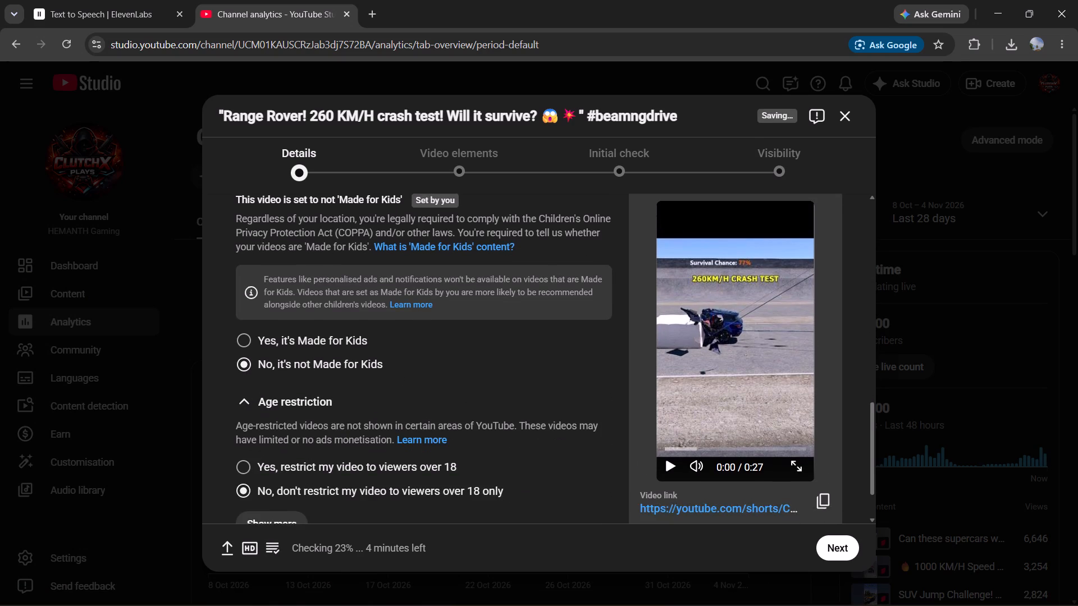
{"action": "scroll", "coordinate": [342, 435], "scroll_direction": "down", "scroll_amount": 2}
{"action": "left_click", "coordinate": [273, 457]}
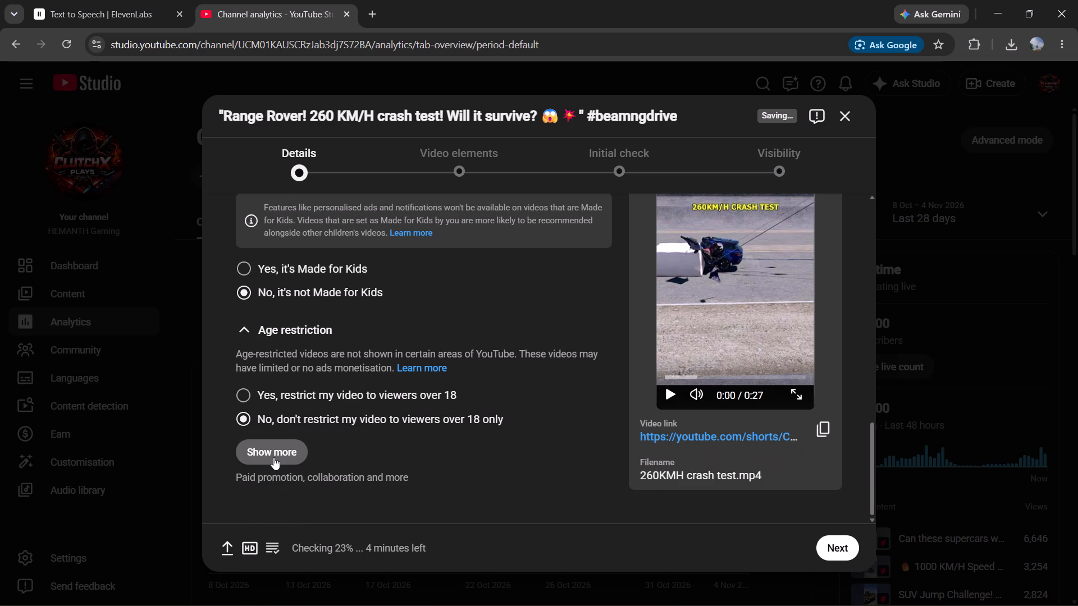
{"action": "scroll", "coordinate": [392, 460], "scroll_direction": "down", "scroll_amount": 6}
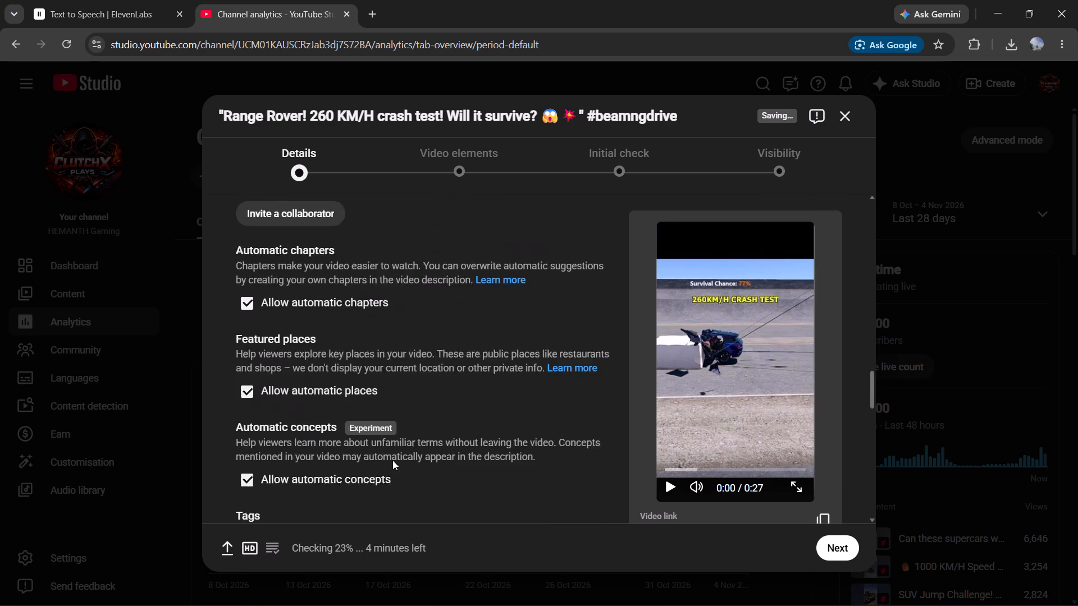
{"action": "scroll", "coordinate": [392, 460], "scroll_direction": "down", "scroll_amount": 2}
{"action": "left_click", "coordinate": [384, 319]}
{"action": "key", "text": "ctrl+v"}
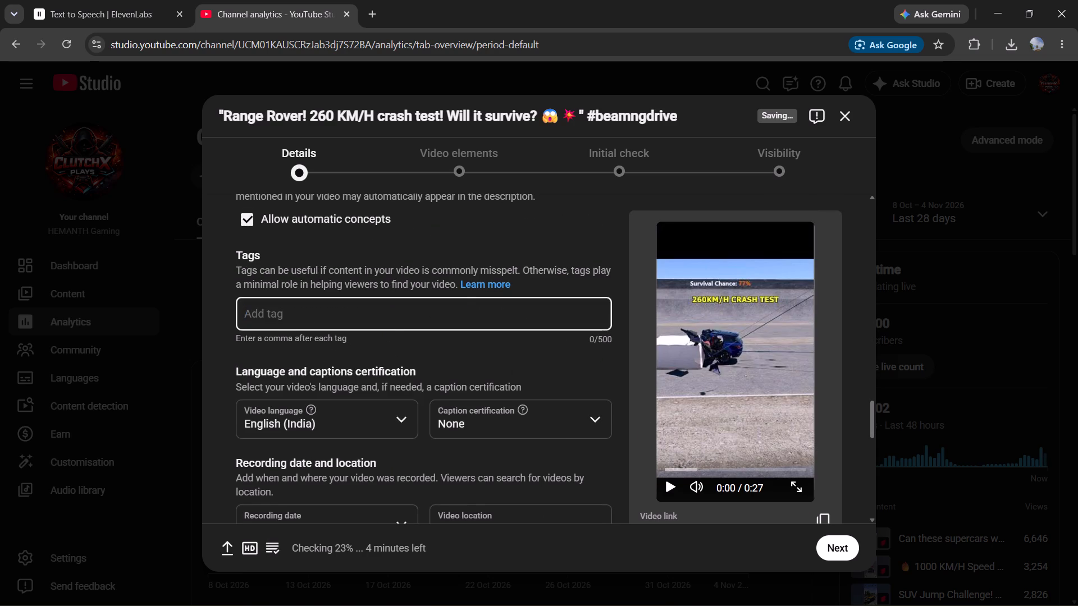
{"action": "scroll", "coordinate": [384, 319], "scroll_direction": "down", "scroll_amount": 3}
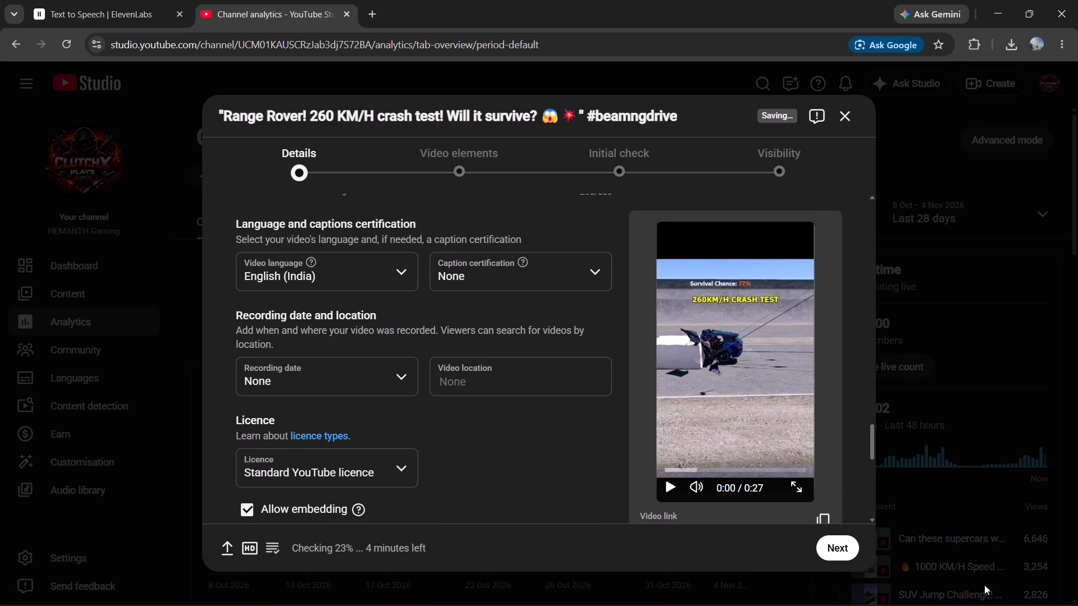
Proceed to Video elements and add the "Which vehicle can jump safely and…" video as the related video.
{"action": "left_click", "coordinate": [856, 561]}
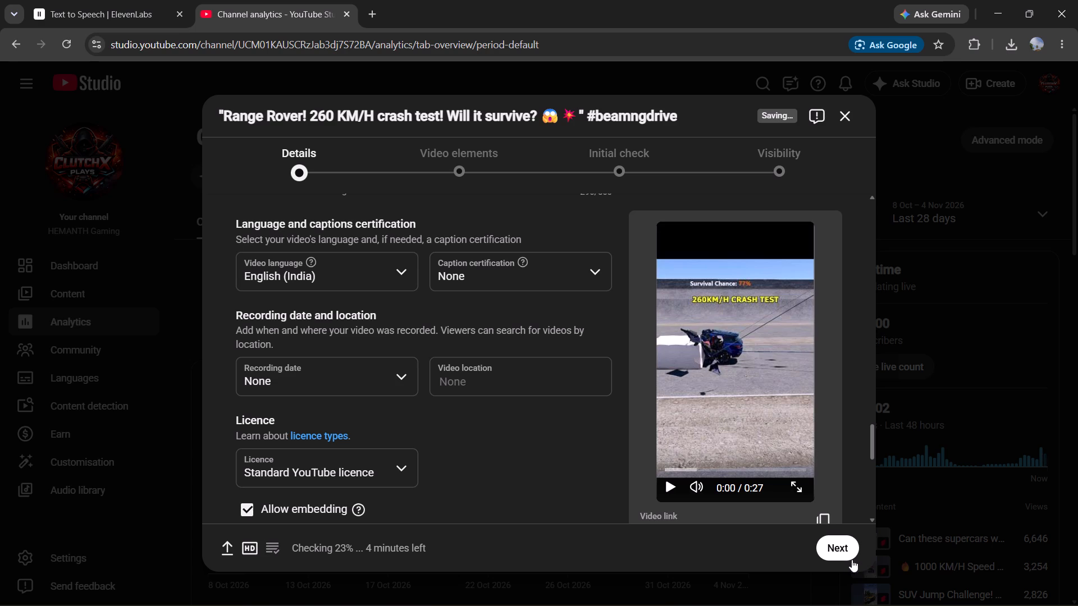
{"action": "left_click", "coordinate": [844, 557]}
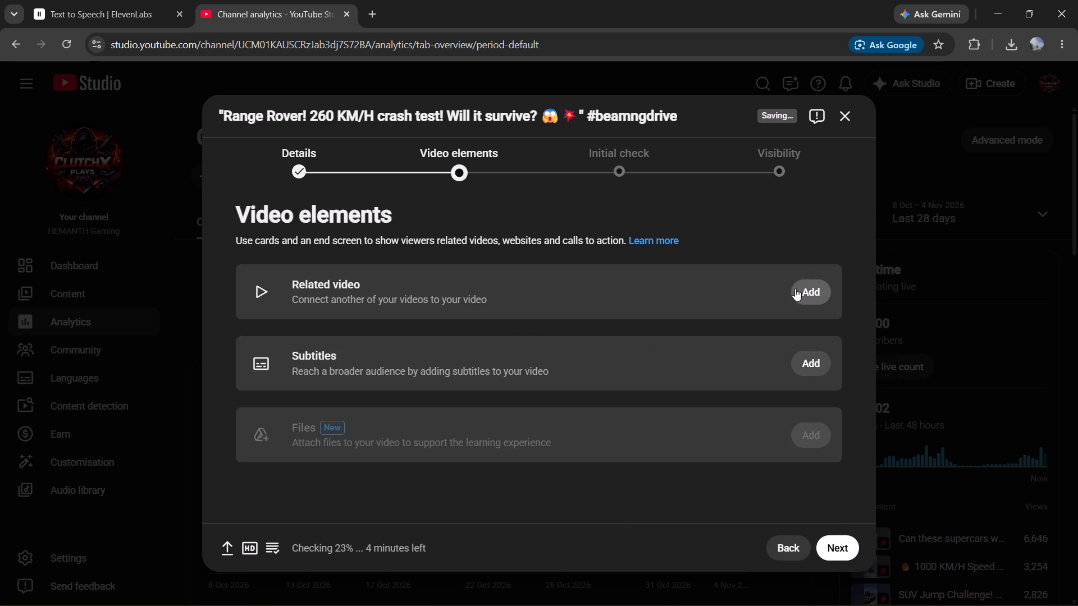
{"action": "left_click", "coordinate": [795, 288]}
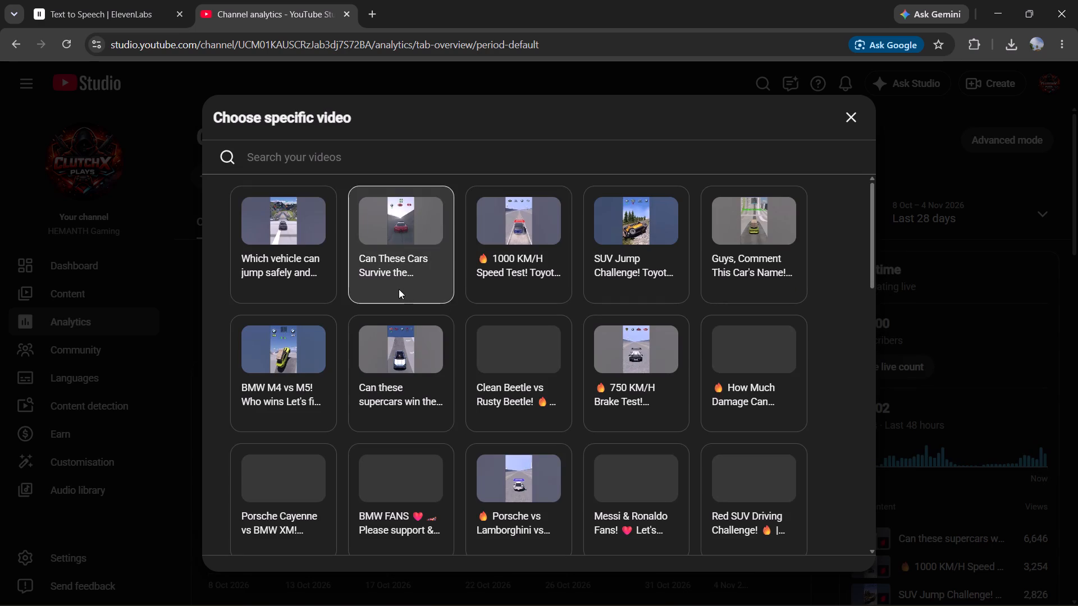
{"action": "left_click", "coordinate": [316, 260]}
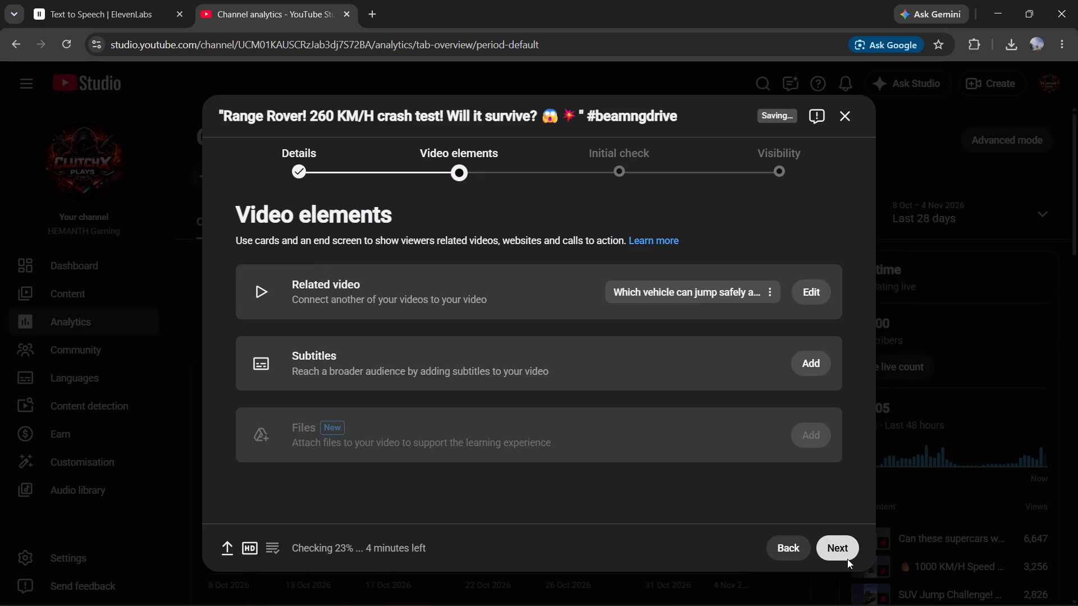
Proceed through the initial check to the Visibility stage of the upload.
{"action": "left_click", "coordinate": [842, 547]}
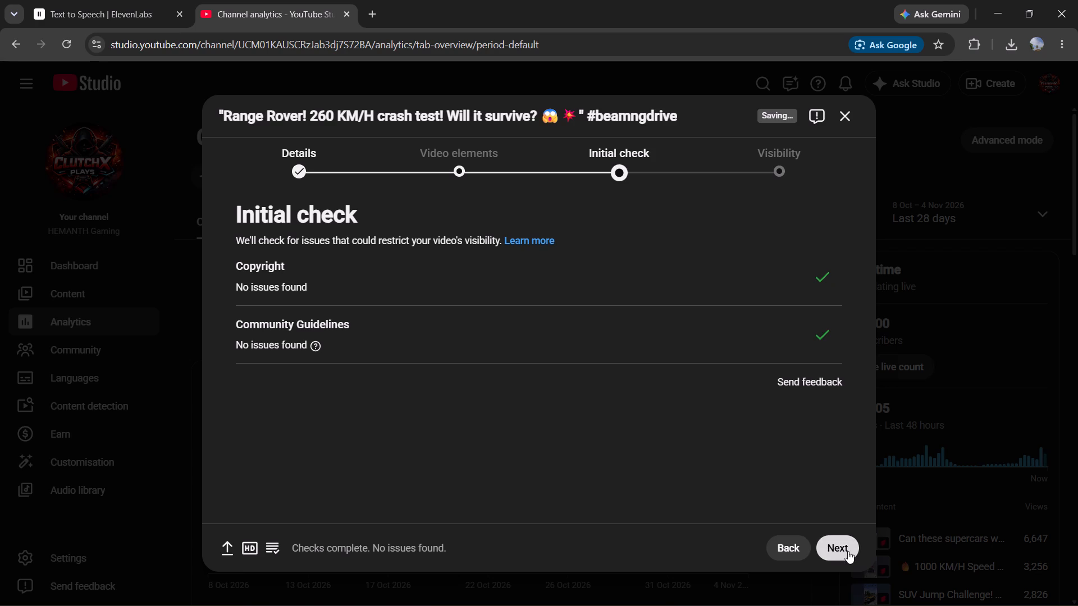
{"action": "left_click", "coordinate": [842, 549]}
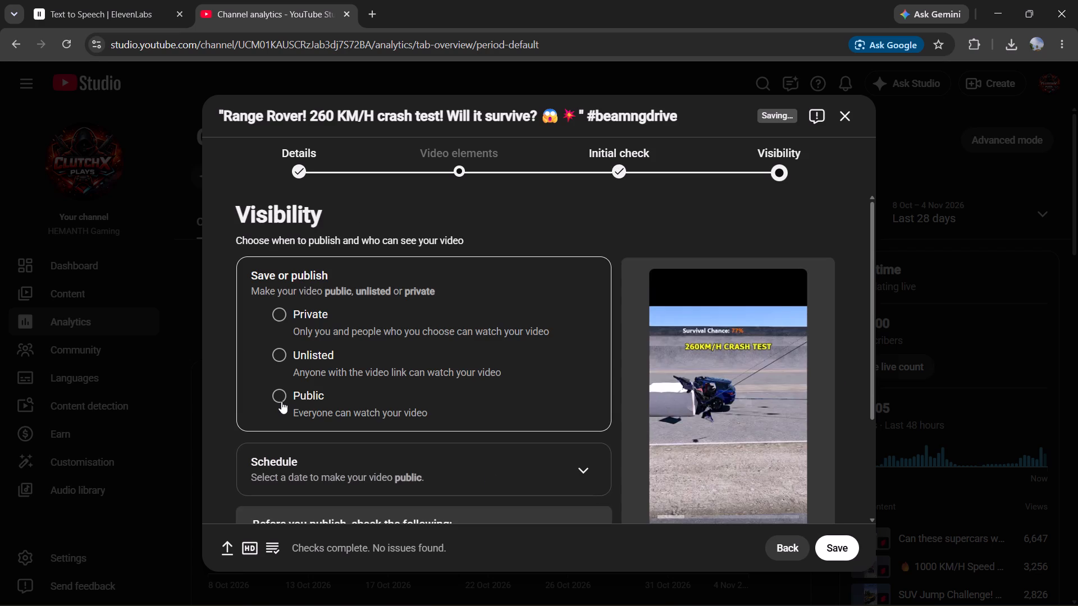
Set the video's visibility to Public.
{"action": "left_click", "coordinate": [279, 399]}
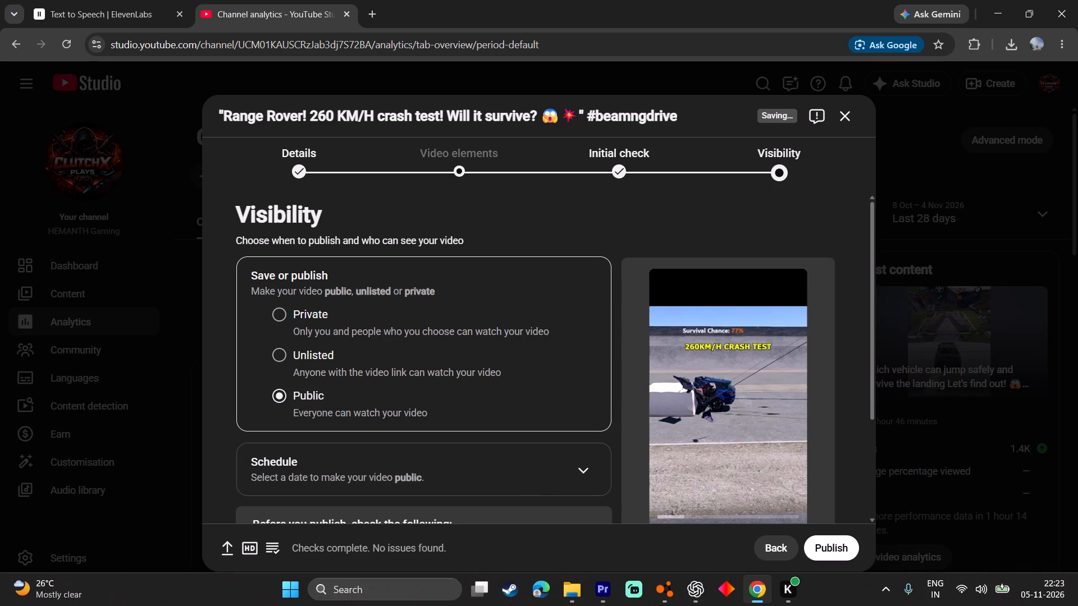
Schedule the Range Rover video to go public on 5 November 2026 at 22:30 and dismiss the confirmation.
{"action": "left_click", "coordinate": [449, 478]}
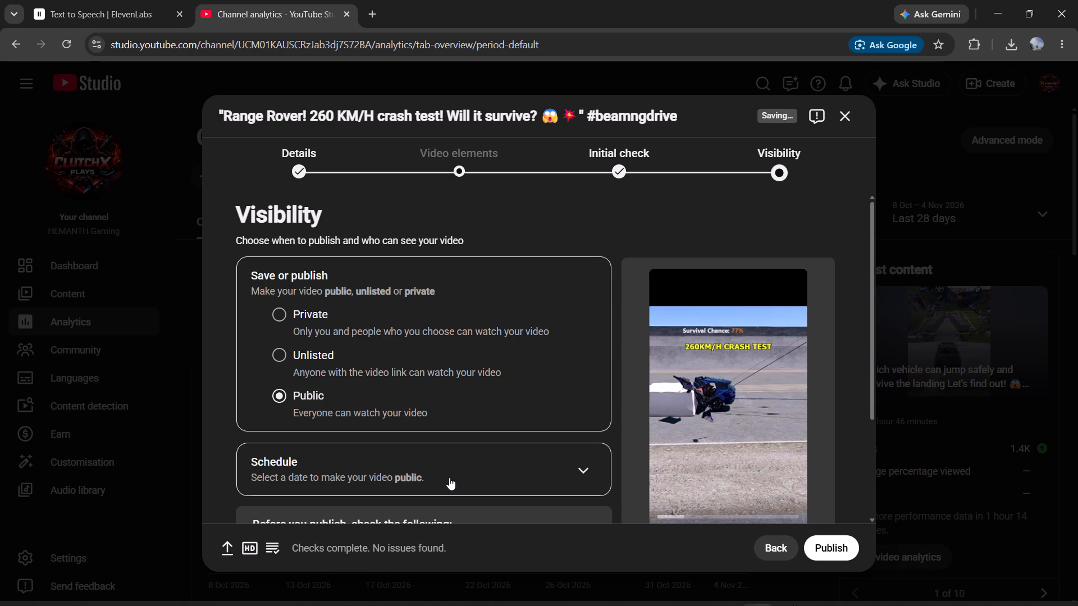
{"action": "left_click", "coordinate": [346, 416]}
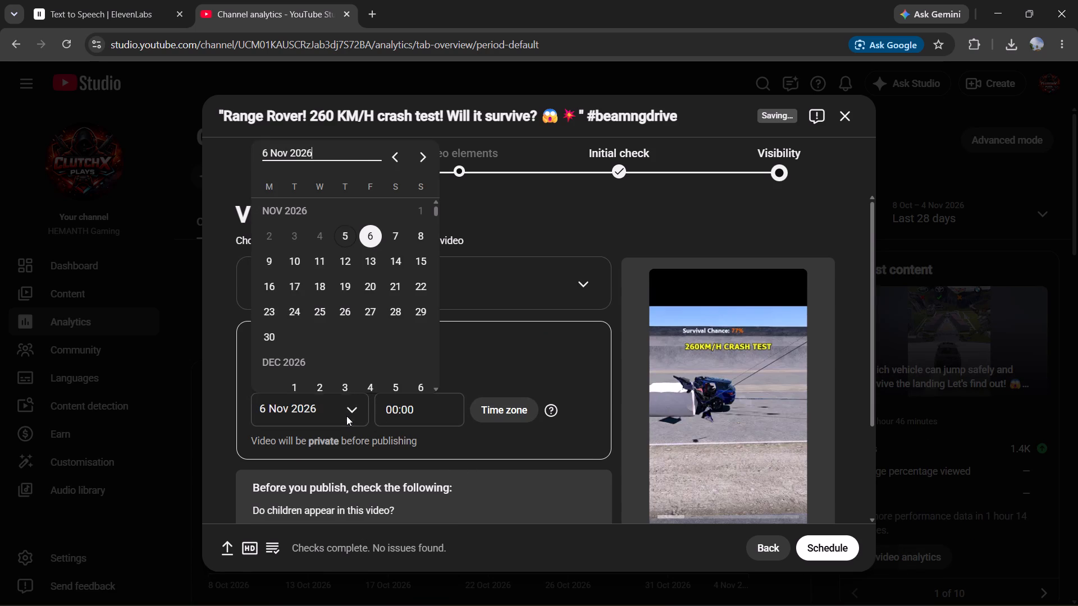
{"action": "left_click", "coordinate": [343, 242]}
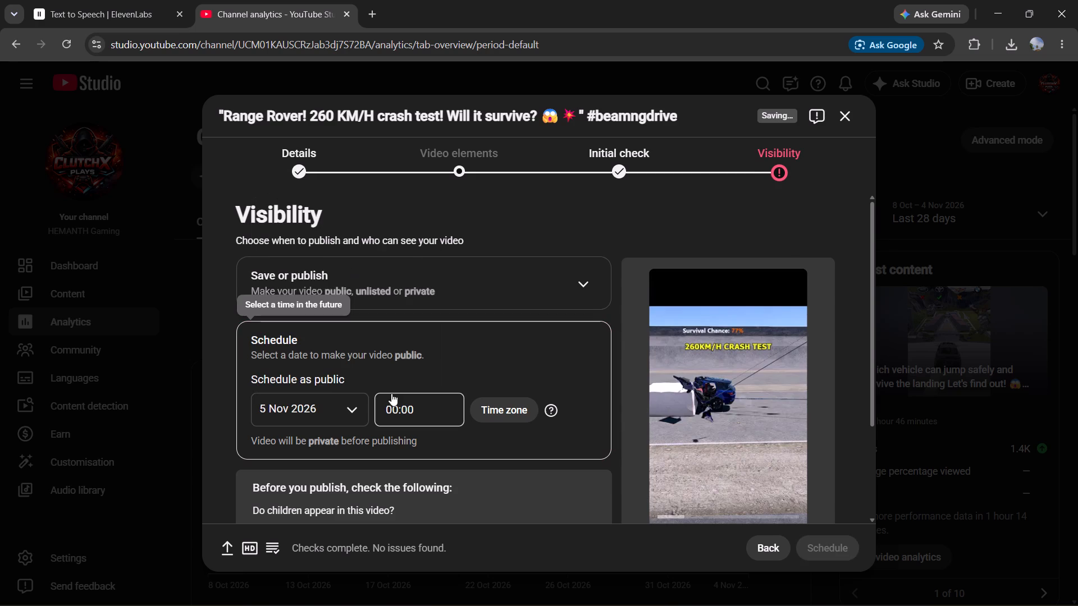
{"action": "left_click", "coordinate": [414, 408]}
{"action": "scroll", "coordinate": [414, 331], "scroll_direction": "down", "scroll_amount": 1}
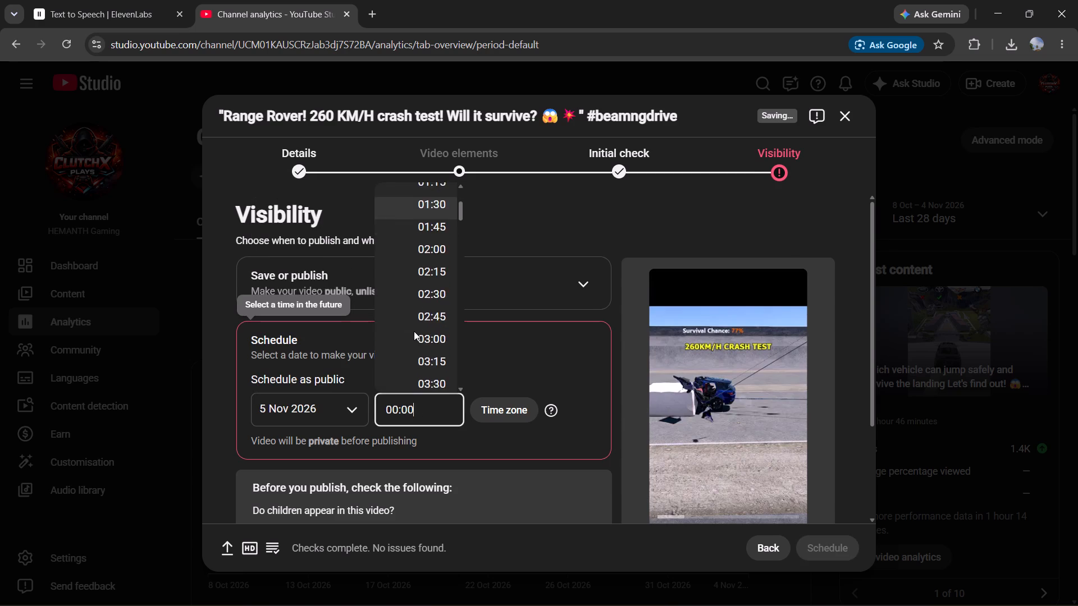
{"action": "scroll", "coordinate": [414, 331], "scroll_direction": "down", "scroll_amount": 6}
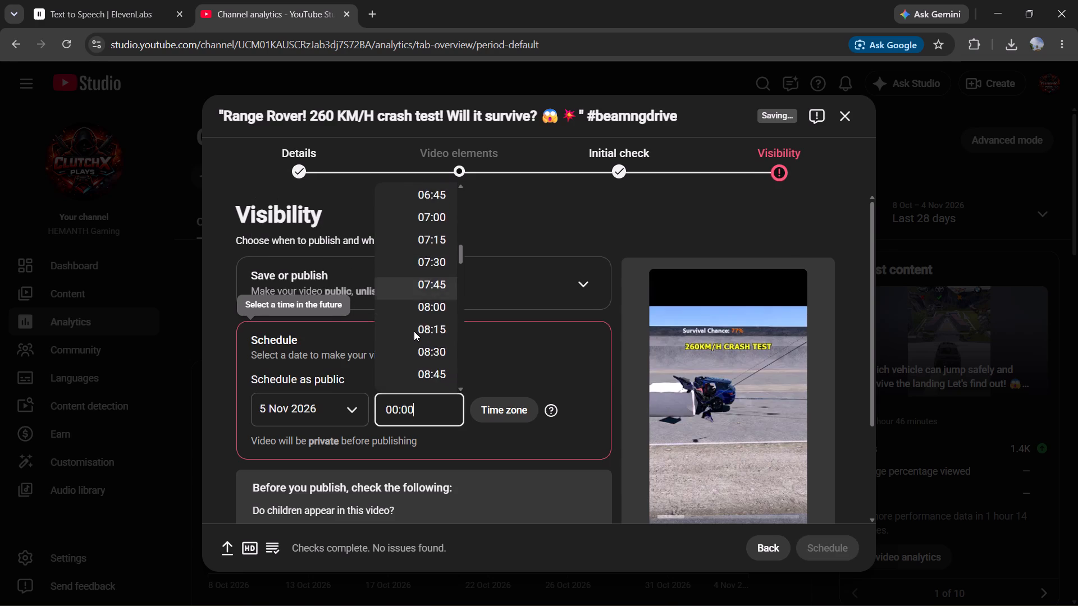
{"action": "scroll", "coordinate": [414, 331], "scroll_direction": "down", "scroll_amount": 8}
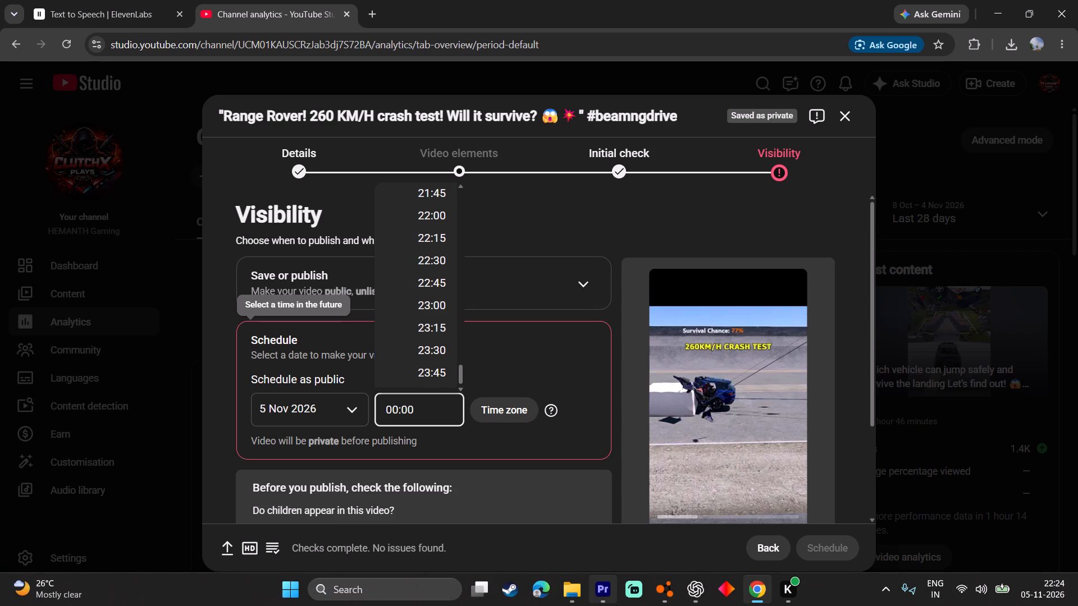
{"action": "left_click", "coordinate": [441, 255]}
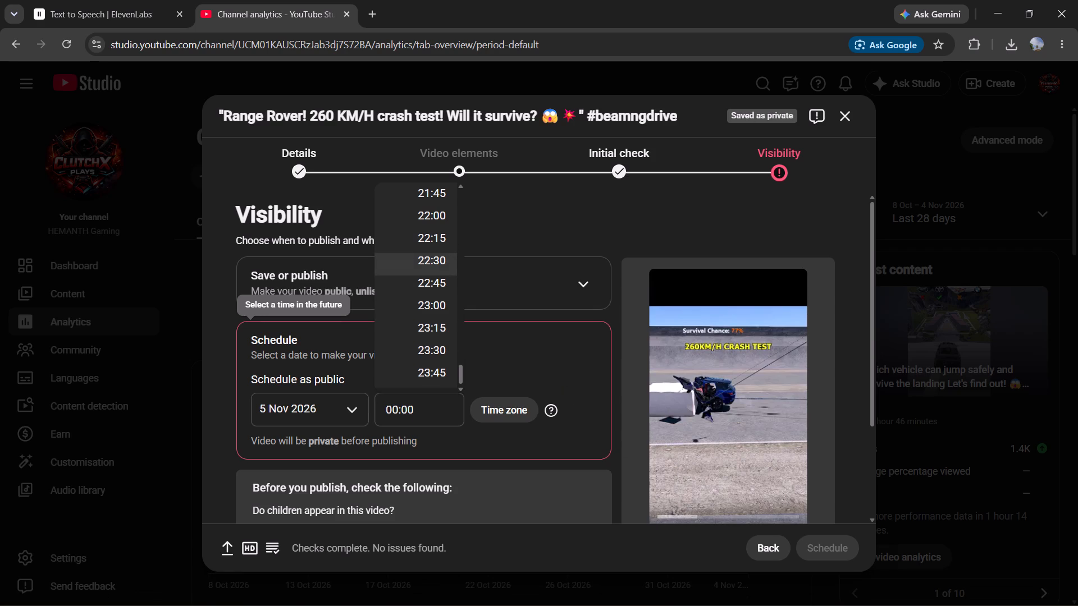
{"action": "left_click", "coordinate": [825, 549]}
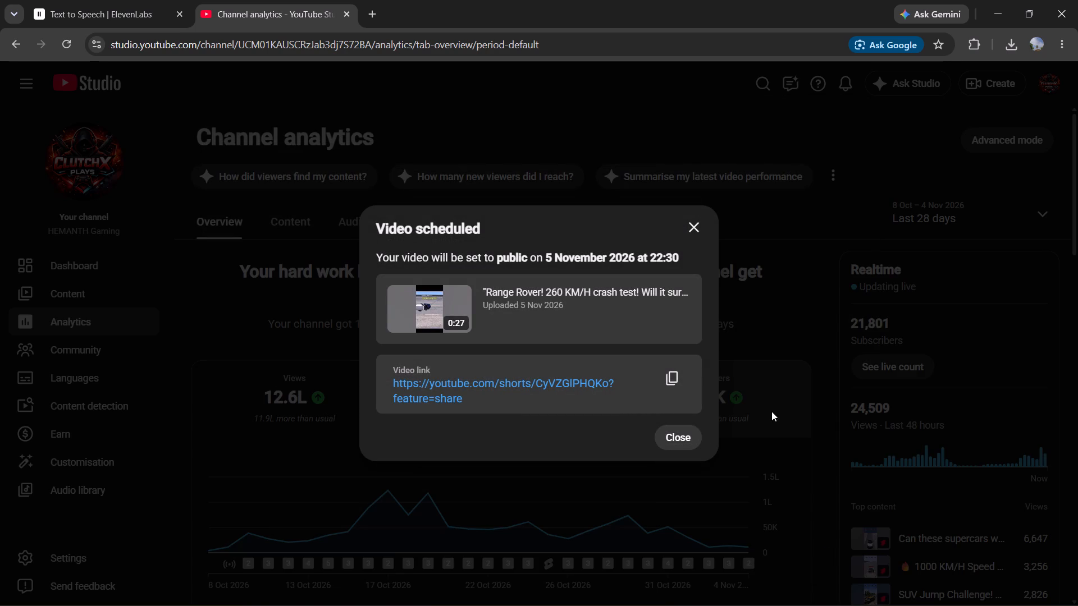
{"action": "left_click", "coordinate": [694, 229]}
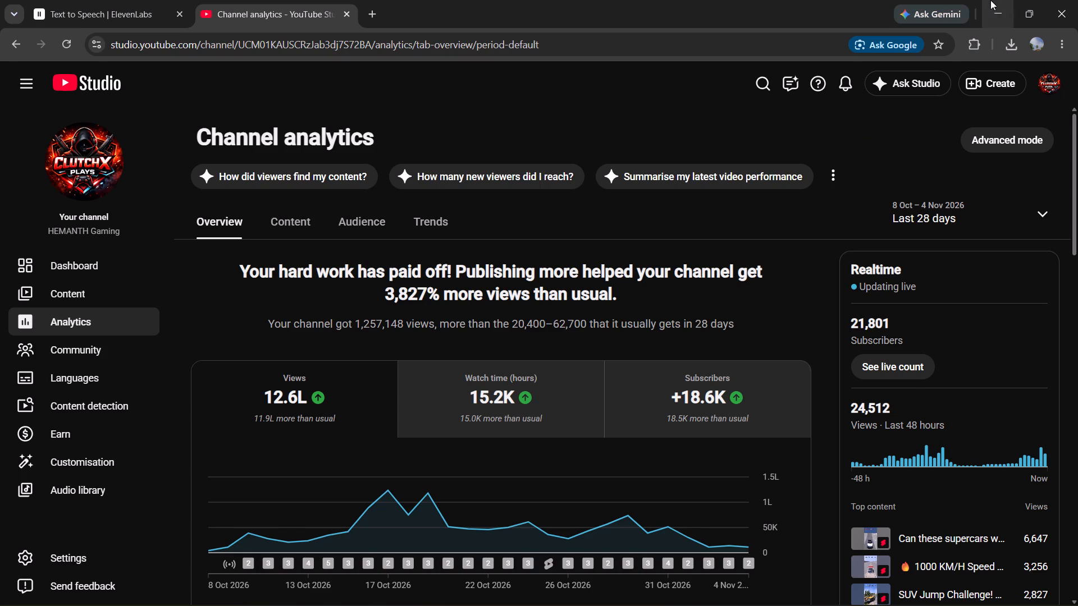
{"action": "left_click", "coordinate": [1063, 0]}
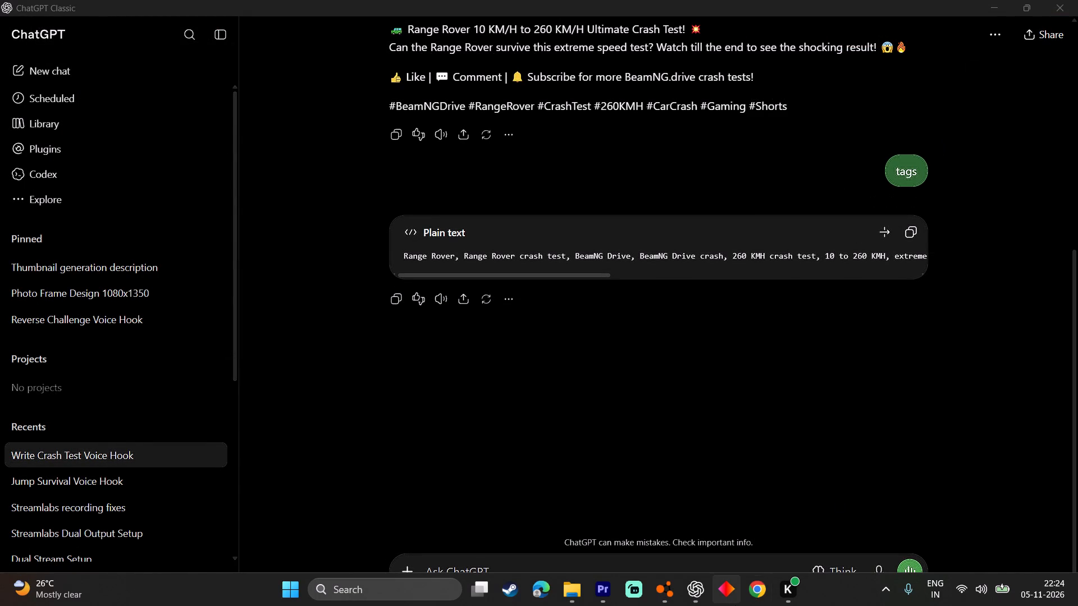
{"action": "left_click", "coordinate": [605, 591]}
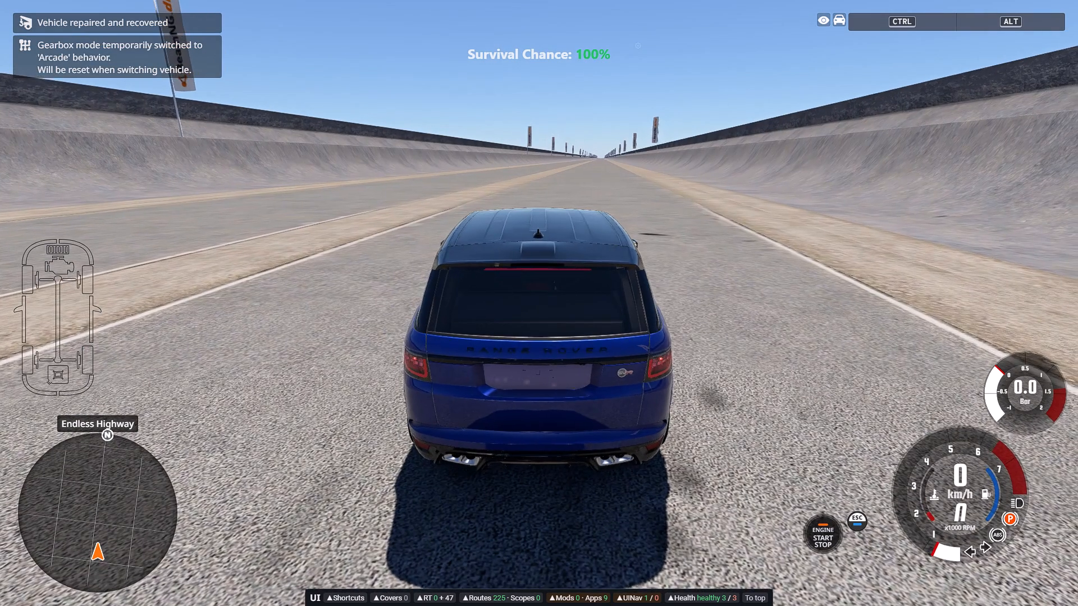
Drive the Range Rover a short way forward, steering slightly right, and brake to a stop.
{"action": "key", "text": "Up"}
{"action": "key", "text": "Right"}
{"action": "key", "text": "Right"}
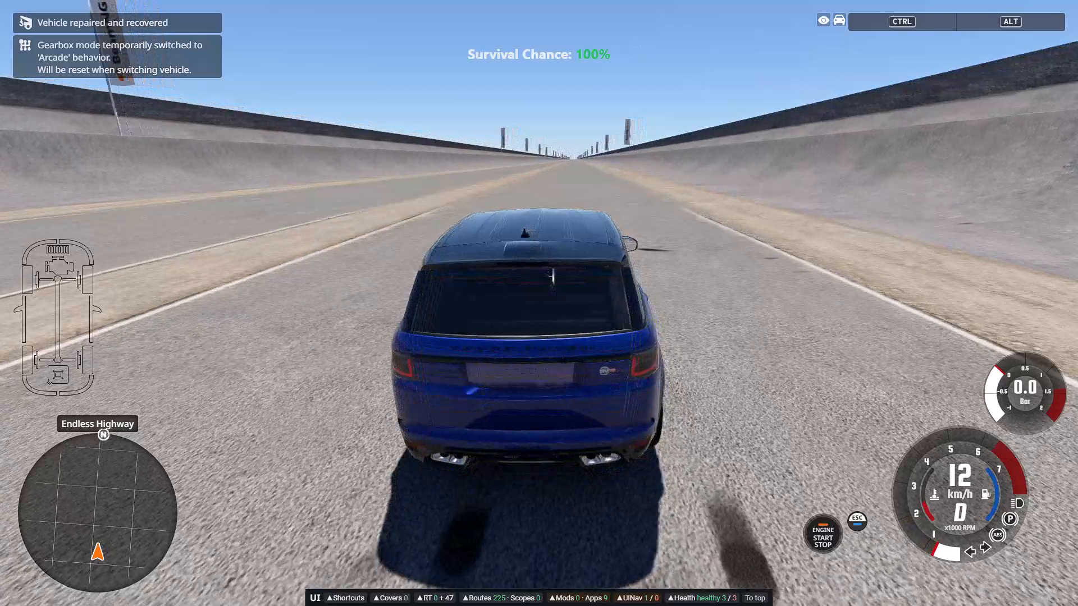
{"action": "key", "text": "Down"}
{"action": "key", "text": "Down"}
{"action": "key", "text": "Down"}
{"action": "key", "text": "Down"}
{"action": "key", "text": "Down"}
Remove the Marble Block 38 Ton Block from the level and return to the Range Rover.
{"action": "key", "text": "Tab"}
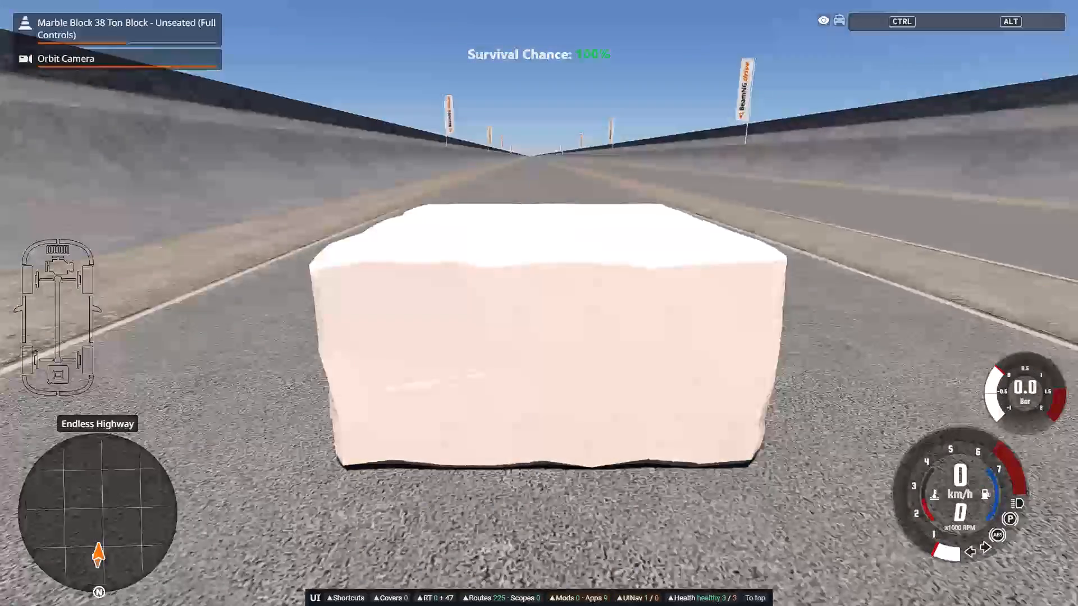
{"action": "key", "text": "Escape"}
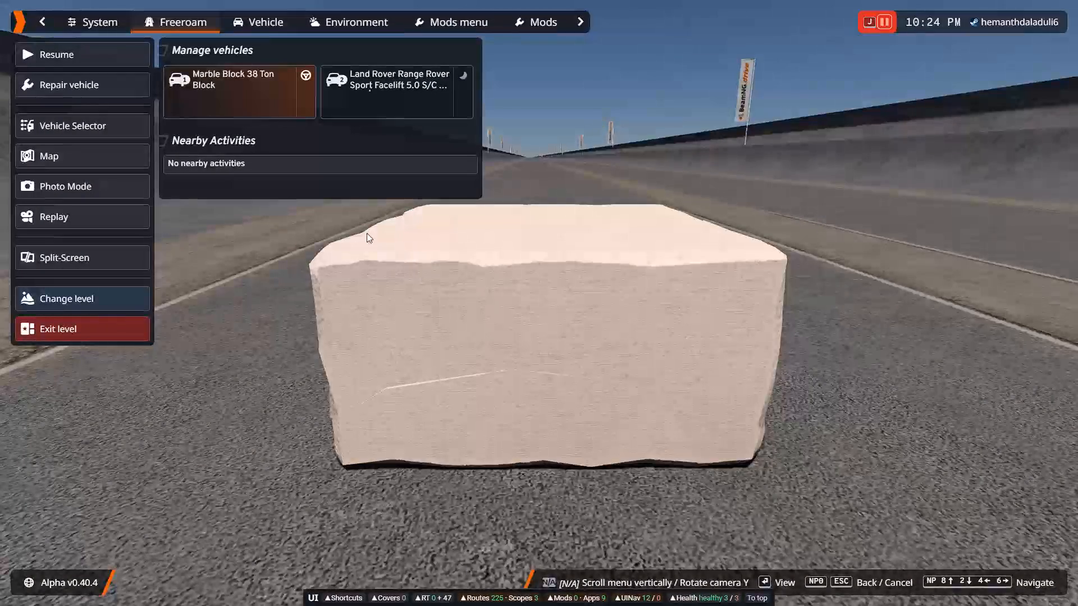
{"action": "left_click", "coordinate": [273, 108]}
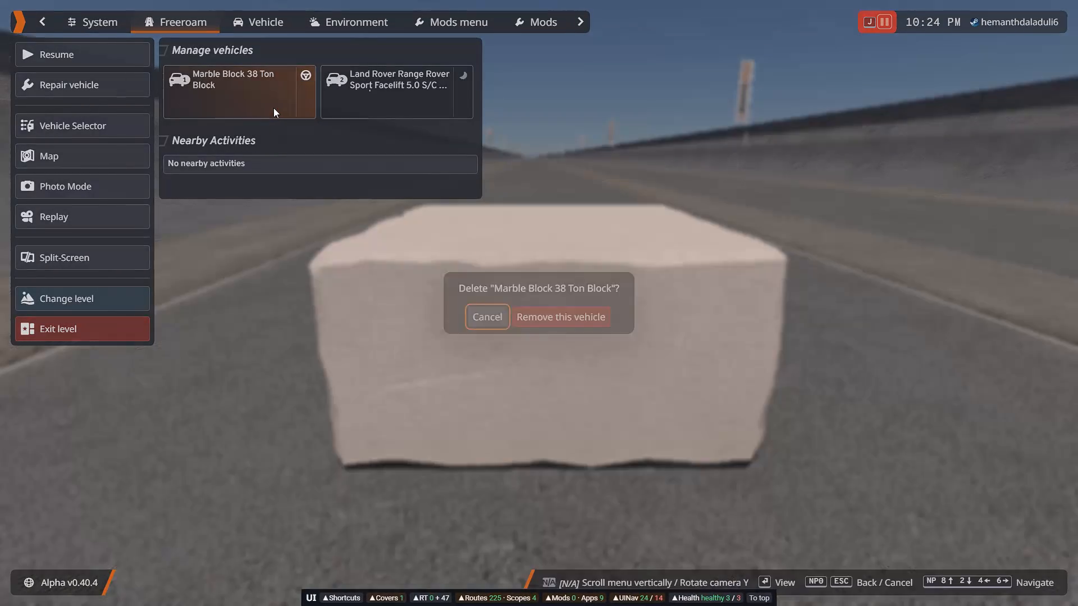
{"action": "left_click", "coordinate": [529, 319]}
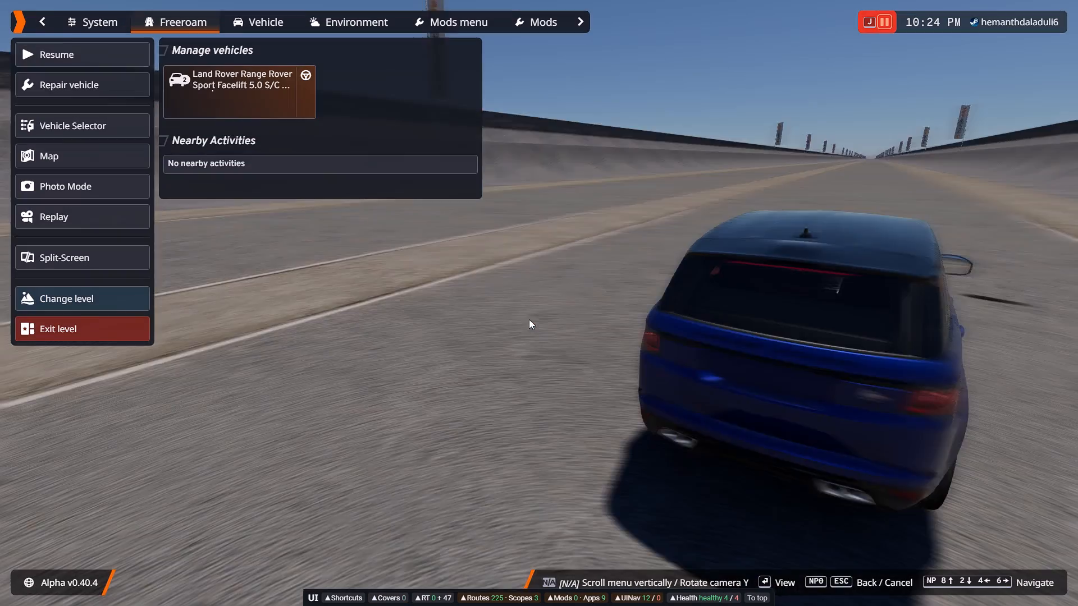
{"action": "key", "text": "Escape"}
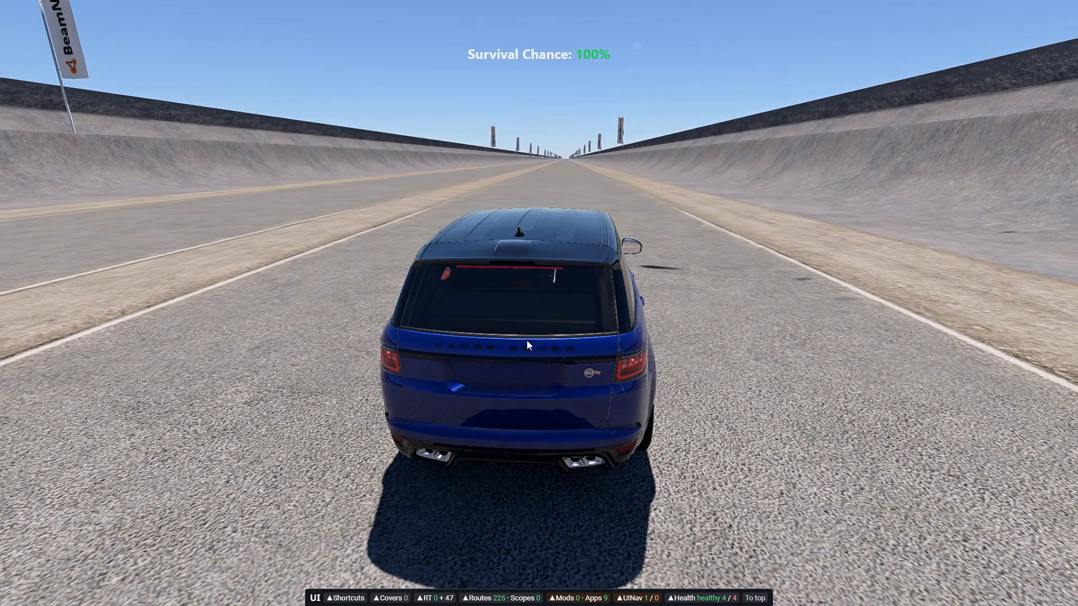
Turn the Range Rover around on the Endless Highway to face the opposite direction.
{"action": "key", "text": "Left"}
{"action": "key", "text": "Up"}
{"action": "key", "text": "Up"}
{"action": "key", "text": "Up"}
{"action": "key", "text": "Up"}
{"action": "key", "text": "Up"}
{"action": "key", "text": "Up"}
{"action": "key", "text": "Up"}
{"action": "key", "text": "Up"}
{"action": "key", "text": "Up"}
{"action": "key", "text": "Up"}
{"action": "key", "text": "Up"}
{"action": "key", "text": "Up"}
{"action": "key", "text": "Up"}
{"action": "key", "text": "Up"}
{"action": "key", "text": "Up"}
{"action": "key", "text": "Up"}
{"action": "key", "text": "Up"}
{"action": "key", "text": "Up"}
{"action": "key", "text": "Up"}
{"action": "key", "text": "Up"}
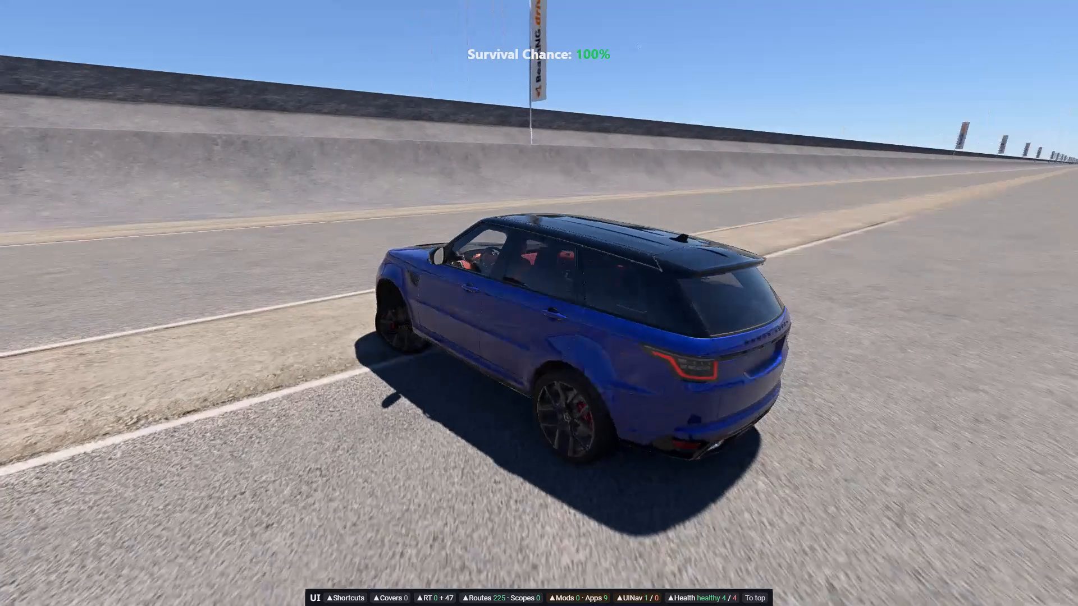
{"action": "key", "text": "Right"}
{"action": "key", "text": "Up"}
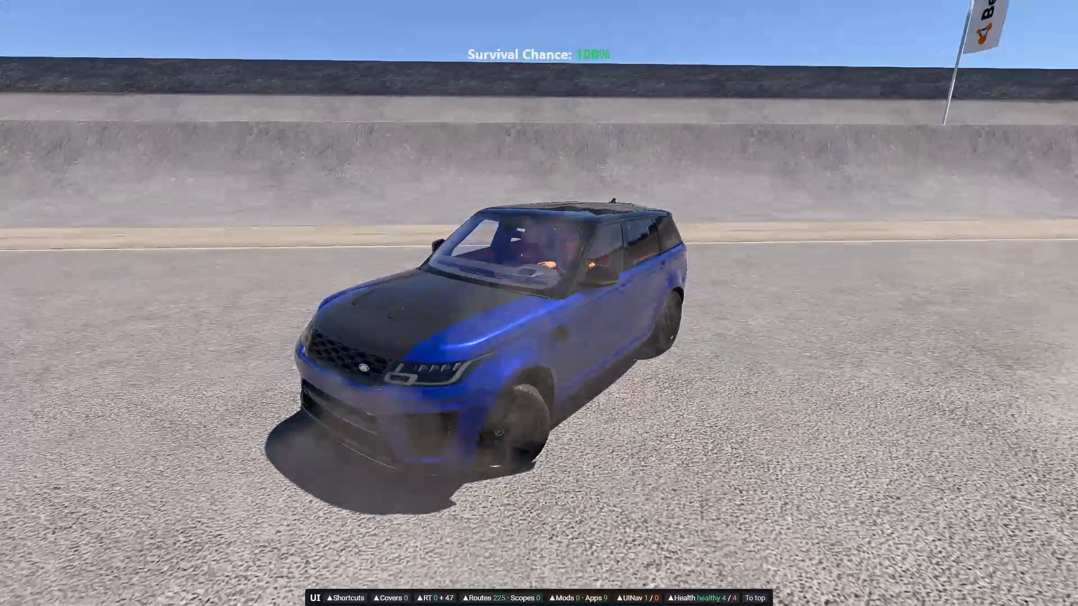
{"action": "key", "text": "Right"}
{"action": "key", "text": "Right"}
{"action": "key", "text": "Right"}
{"action": "key", "text": "Right"}
{"action": "key", "text": "Right"}
{"action": "key", "text": "Right"}
{"action": "key", "text": "Right"}
{"action": "key", "text": "Right"}
{"action": "key", "text": "Right"}
{"action": "key", "text": "Right"}
{"action": "key", "text": "Right"}
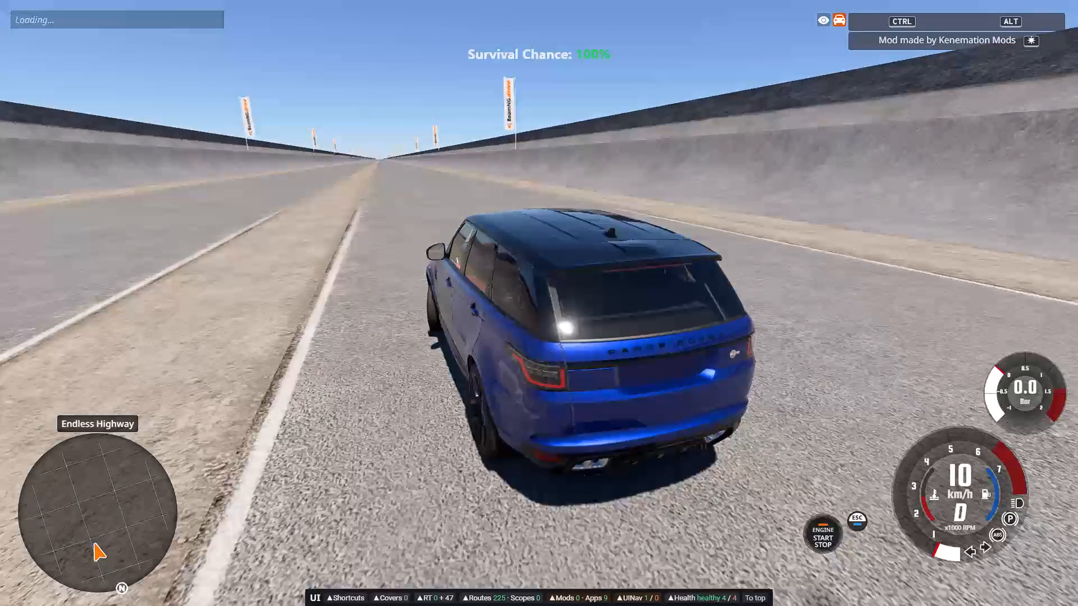
Drive the Range Rover slowly forward, steer it into line with the middle of the lane, and brake.
{"action": "key", "text": "Up"}
{"action": "key", "text": "Right"}
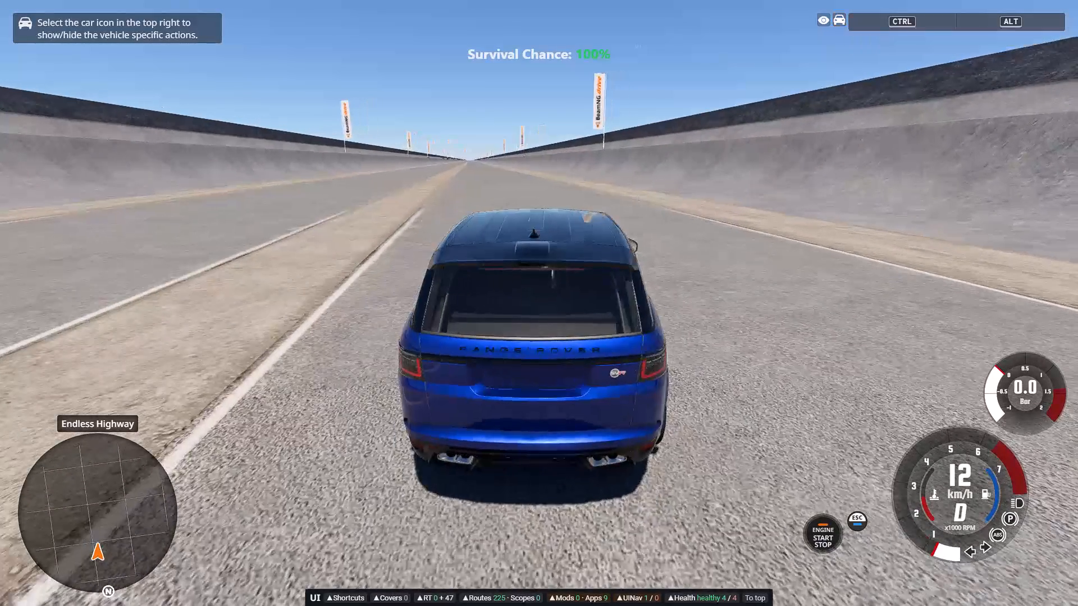
{"action": "key", "text": "Up"}
{"action": "key", "text": "Up"}
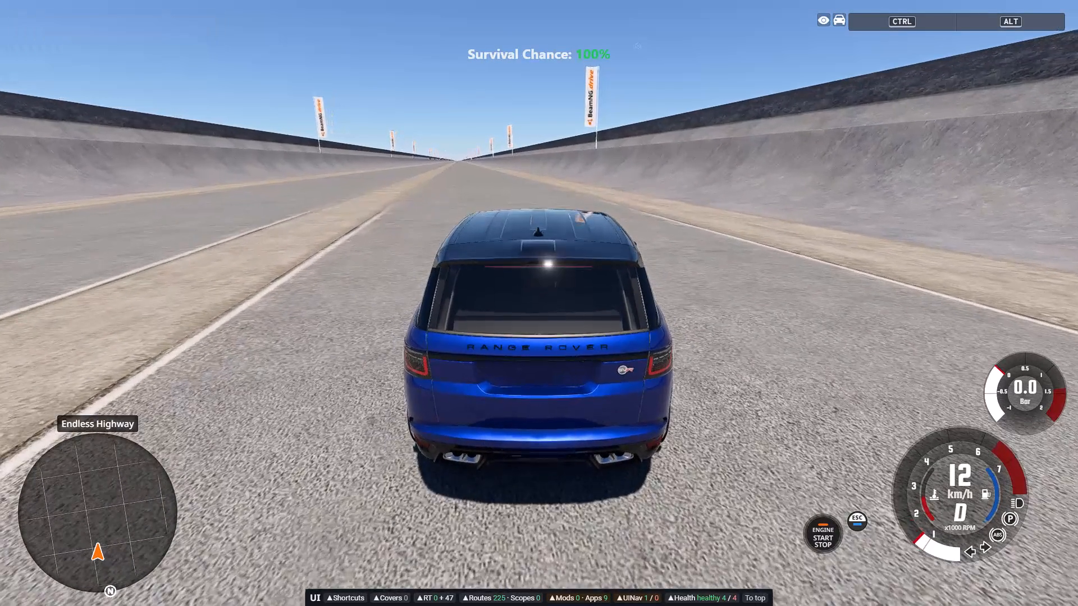
{"action": "key", "text": "Left"}
{"action": "key", "text": "Up"}
{"action": "key", "text": "Left"}
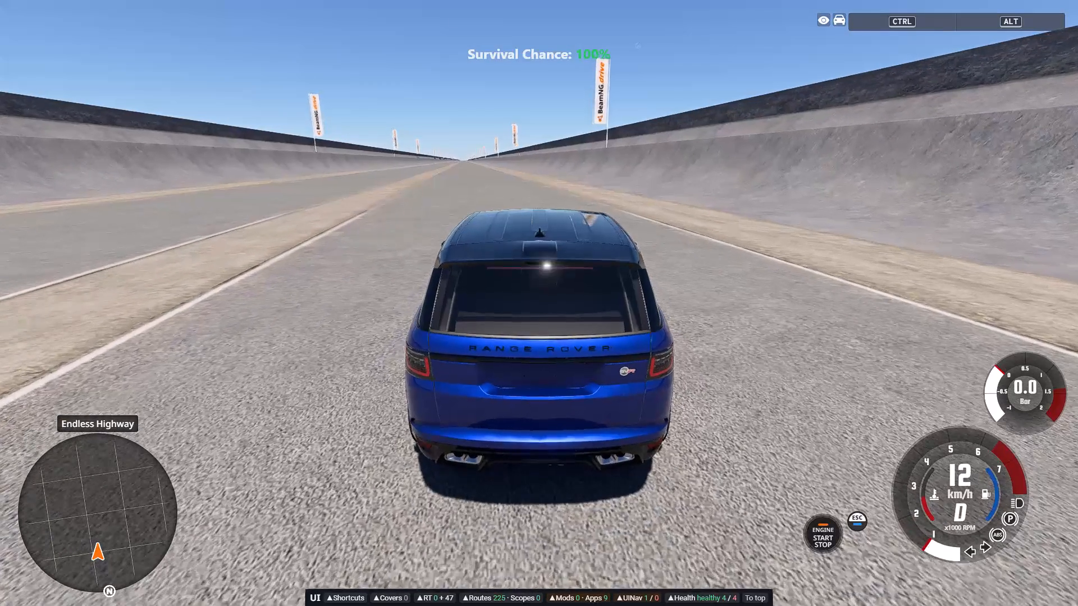
{"action": "key", "text": "Left"}
{"action": "key", "text": "Up"}
{"action": "key", "text": "Up"}
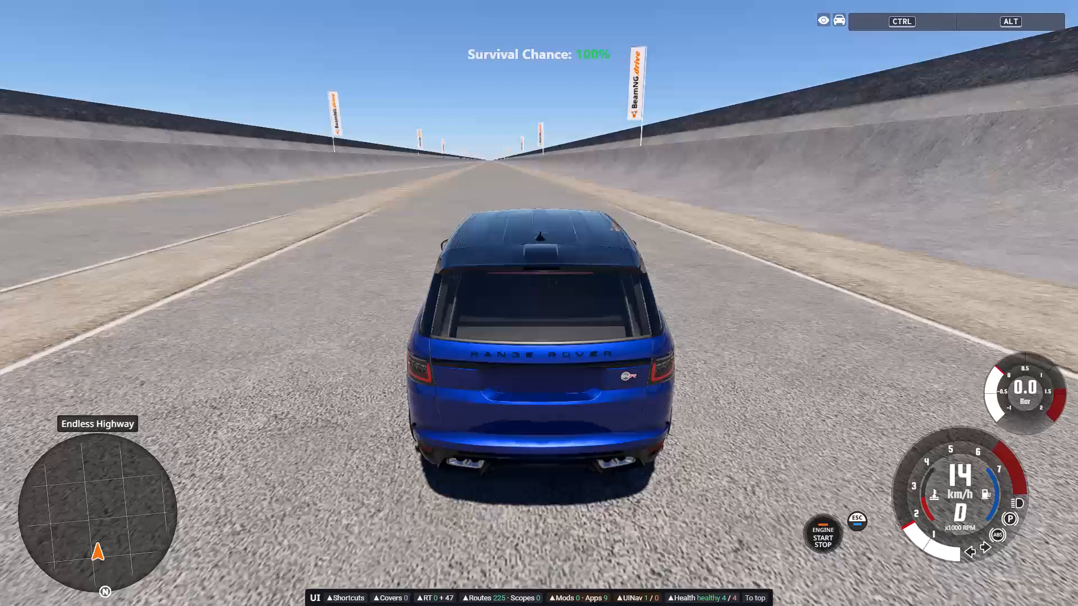
{"action": "key", "text": "Left"}
{"action": "key", "text": "Left"}
{"action": "key", "text": "Left"}
{"action": "key", "text": "Left"}
{"action": "key", "text": "Left"}
{"action": "key", "text": "Down"}
{"action": "key", "text": "Down"}
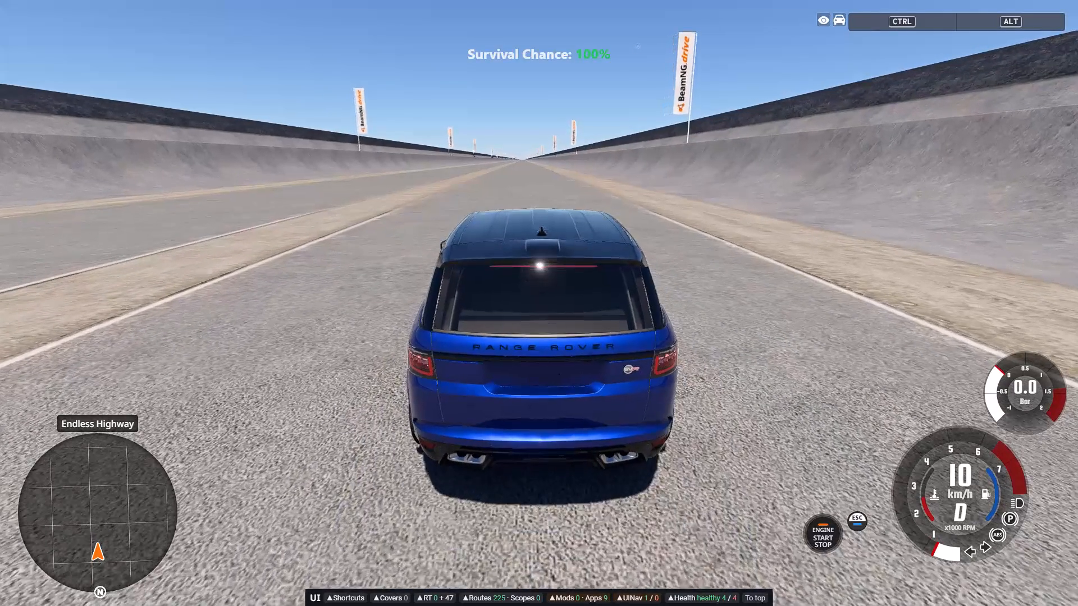
Nudge the Range Rover forward to straighten it along the lane, and brake to a standstill.
{"action": "type", "text": "55"}
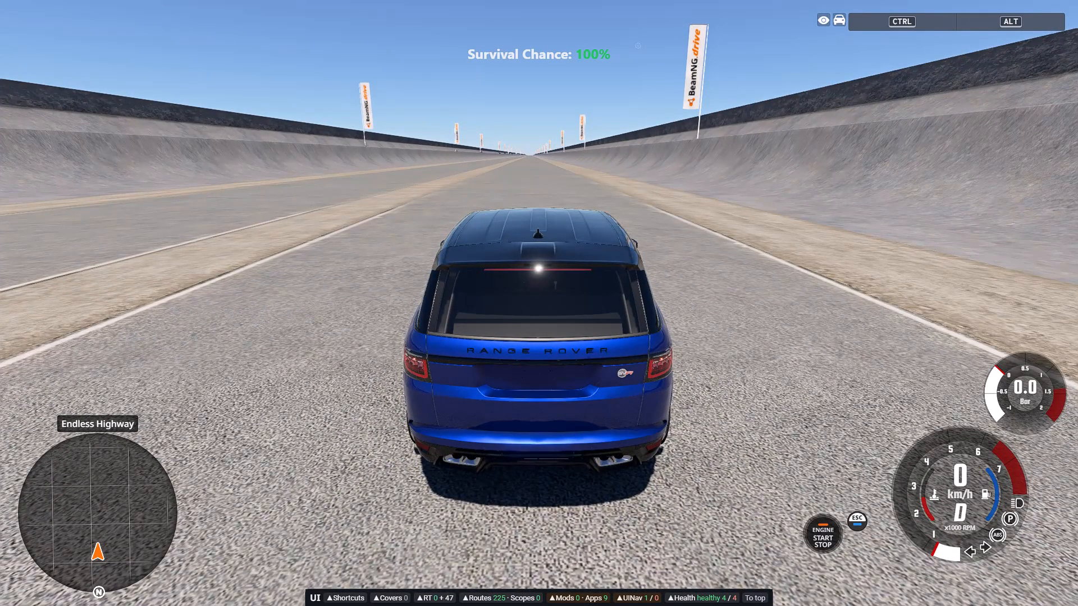
{"action": "key", "text": "3"}
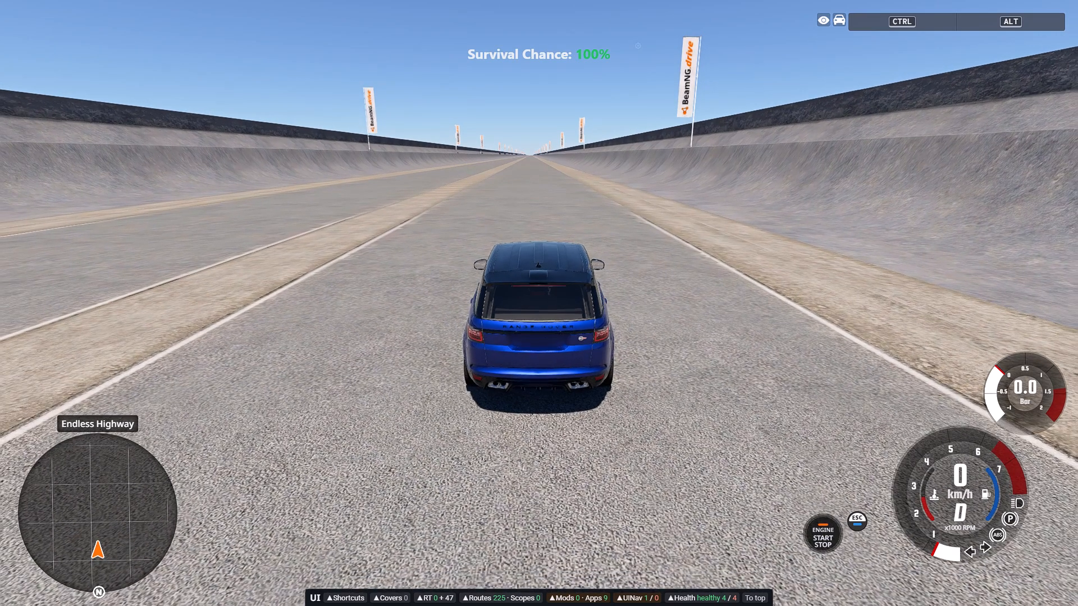
{"action": "key", "text": "Up"}
{"action": "key", "text": "Left"}
{"action": "key", "text": "Right"}
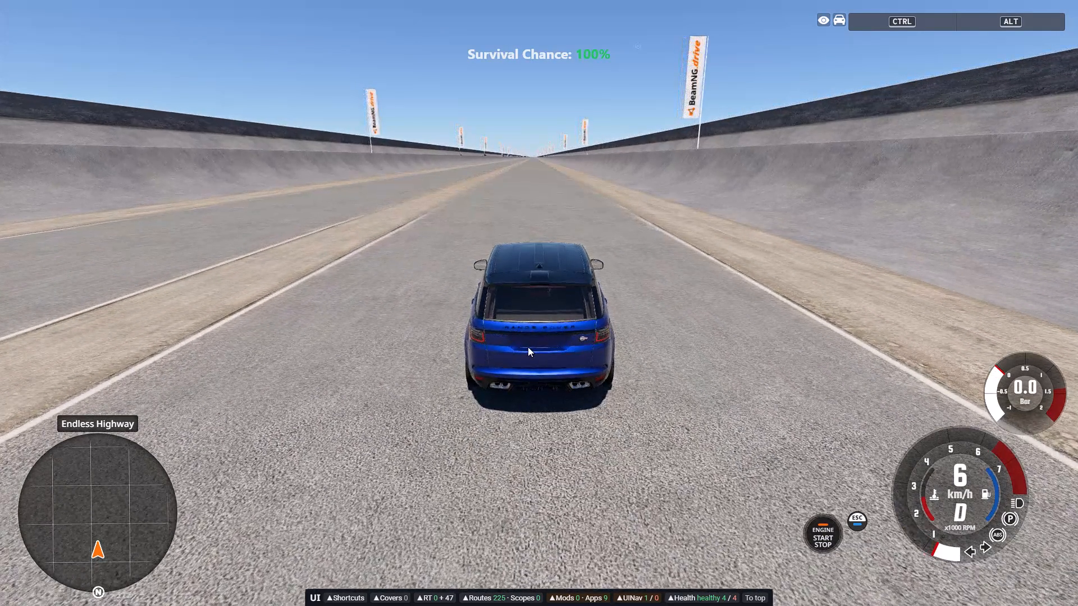
{"action": "key", "text": "Right"}
{"action": "key", "text": "Down"}
{"action": "key", "text": "Down"}
{"action": "key", "text": "Down"}
{"action": "key", "text": "Down"}
{"action": "key", "text": "Down"}
{"action": "key", "text": "Down"}
Open the Range Rover's tailgate in the Orbit Camera view.
{"action": "key", "text": "c"}
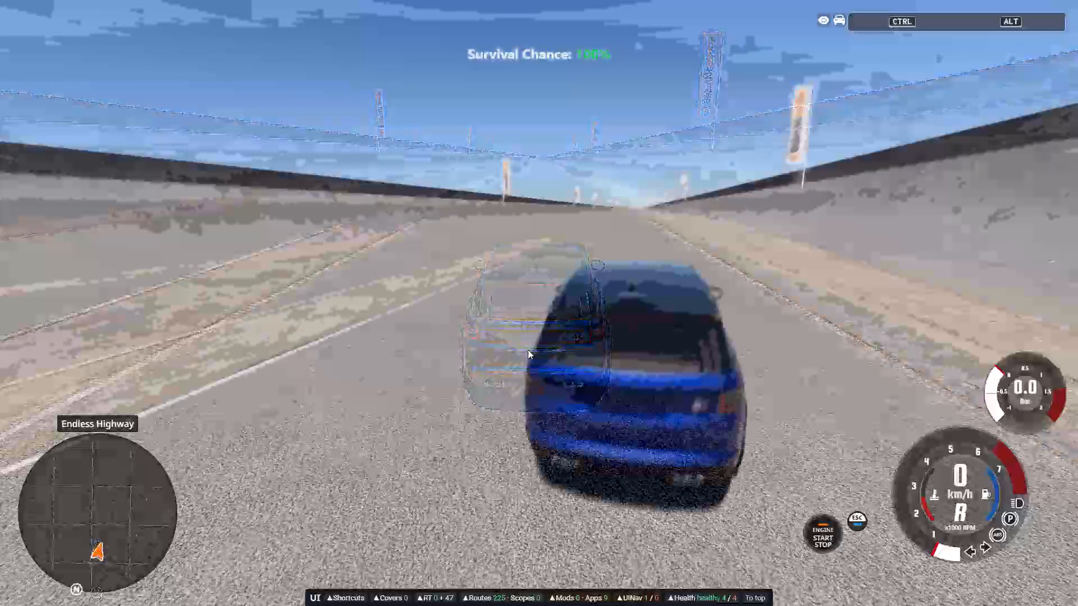
{"action": "key", "text": "c"}
{"action": "type", "text": "cc"}
{"action": "left_click", "coordinate": [534, 333]}
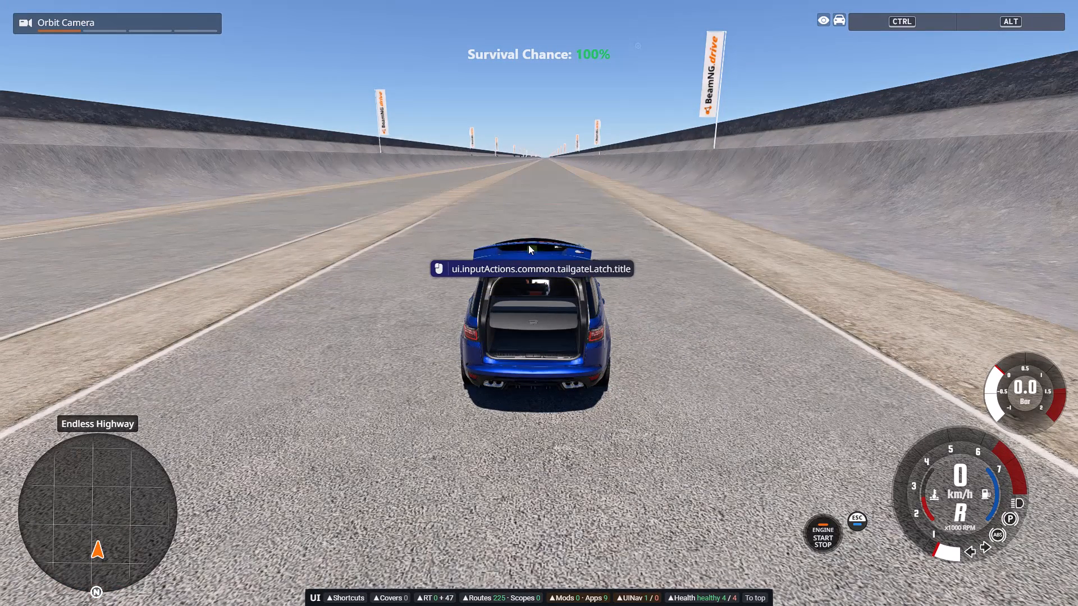
Close the Range Rover's tailgate.
{"action": "left_click", "coordinate": [532, 249]}
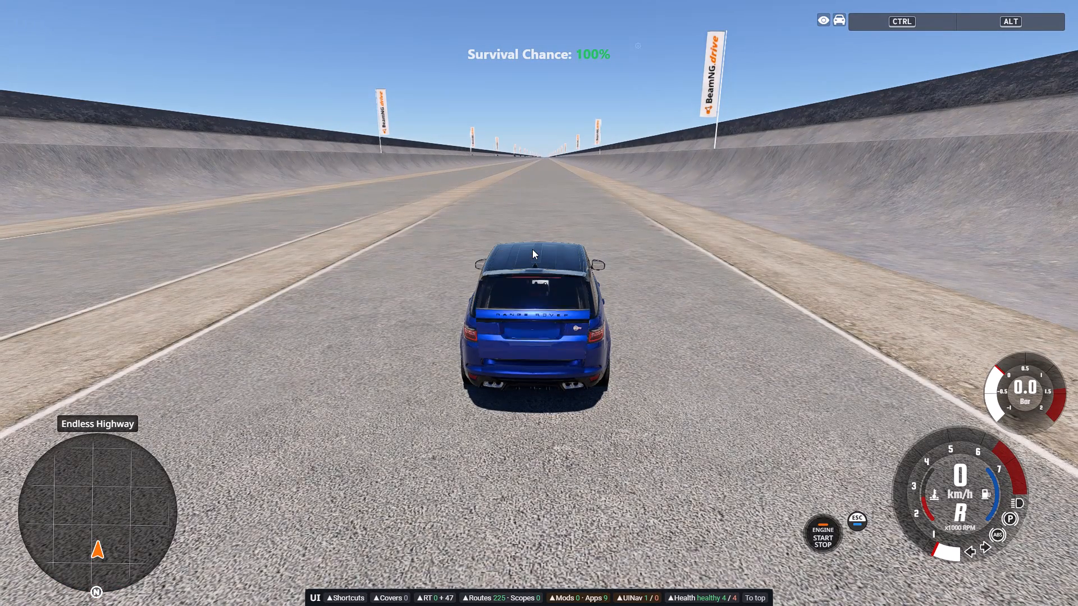
Orbit around the standing Range Rover to examine its front and the highway on both sides of it.
{"action": "key", "text": "4"}
{"action": "key", "text": "4"}
{"action": "key", "text": "4"}
{"action": "key", "text": "4"}
{"action": "key", "text": "4"}
{"action": "key", "text": "4"}
{"action": "key", "text": "4"}
{"action": "key", "text": "4"}
{"action": "key", "text": "4"}
{"action": "key", "text": "4"}
{"action": "key", "text": "4"}
{"action": "key", "text": "4"}
{"action": "key", "text": "4"}
{"action": "key", "text": "4"}
{"action": "key", "text": "4"}
{"action": "key", "text": "4"}
{"action": "key", "text": "4"}
{"action": "key", "text": "4"}
{"action": "key", "text": "4"}
{"action": "key", "text": "4"}
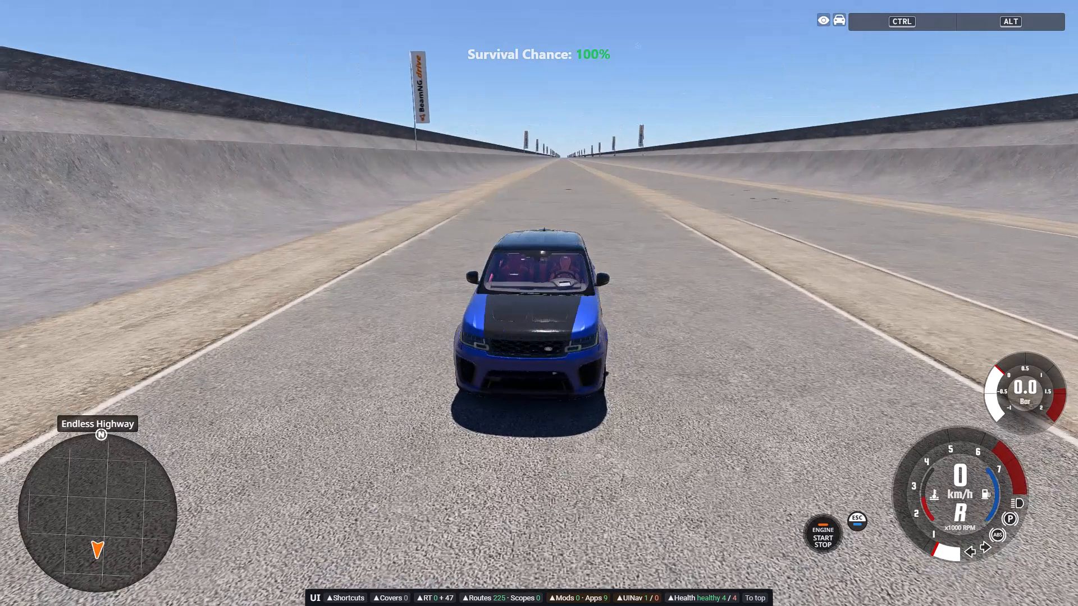
{"action": "key", "text": "6"}
{"action": "key", "text": "6"}
{"action": "key", "text": "6"}
{"action": "key", "text": "6"}
{"action": "key", "text": "6"}
{"action": "key", "text": "6"}
{"action": "key", "text": "6"}
{"action": "key", "text": "6"}
{"action": "key", "text": "6"}
{"action": "key", "text": "6"}
{"action": "key", "text": "6"}
{"action": "key", "text": "6"}
Recover the Range Rover in its place on the lane.
{"action": "key", "text": "Insert"}
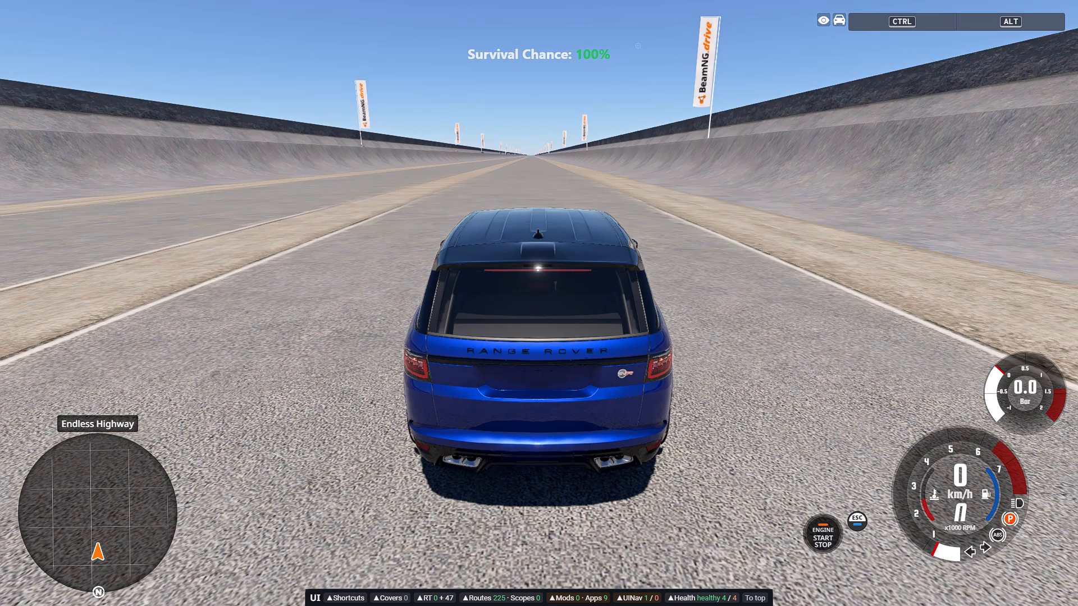
Examine the parked Range Rover from the front, the side, the rear and a raised rear angle.
{"action": "key", "text": "6"}
{"action": "key", "text": "6"}
{"action": "key", "text": "6"}
{"action": "key", "text": "6"}
{"action": "key", "text": "6"}
{"action": "key", "text": "6"}
{"action": "key", "text": "6"}
{"action": "key", "text": "6"}
{"action": "key", "text": "6"}
{"action": "key", "text": "6"}
{"action": "key", "text": "6"}
{"action": "key", "text": "6"}
{"action": "key", "text": "6"}
{"action": "key", "text": "6"}
{"action": "key", "text": "6"}
{"action": "key", "text": "6"}
{"action": "key", "text": "6"}
{"action": "key", "text": "6"}
{"action": "key", "text": "6"}
{"action": "key", "text": "6"}
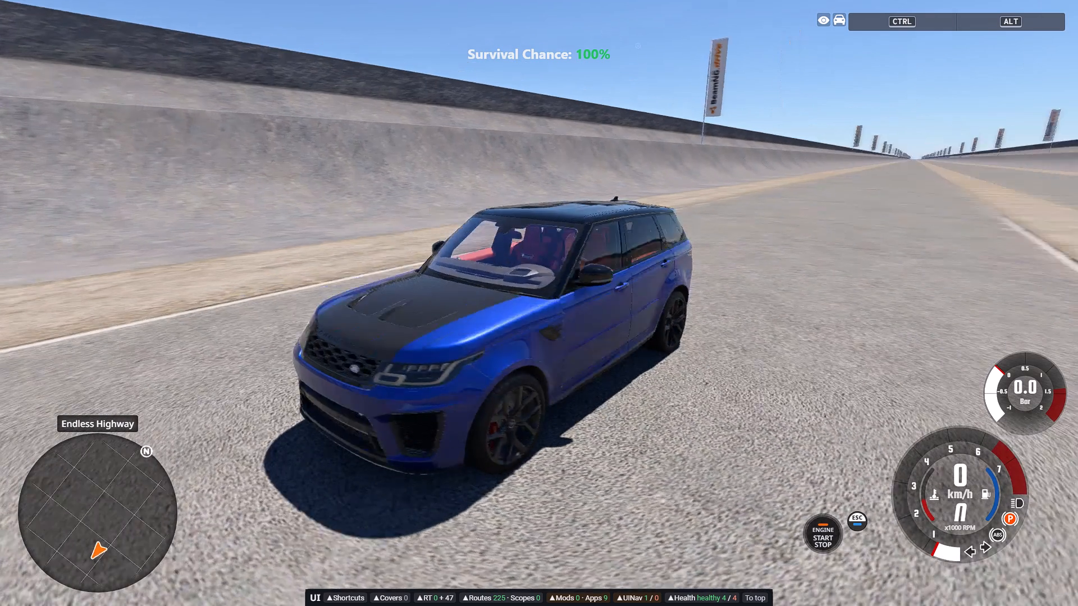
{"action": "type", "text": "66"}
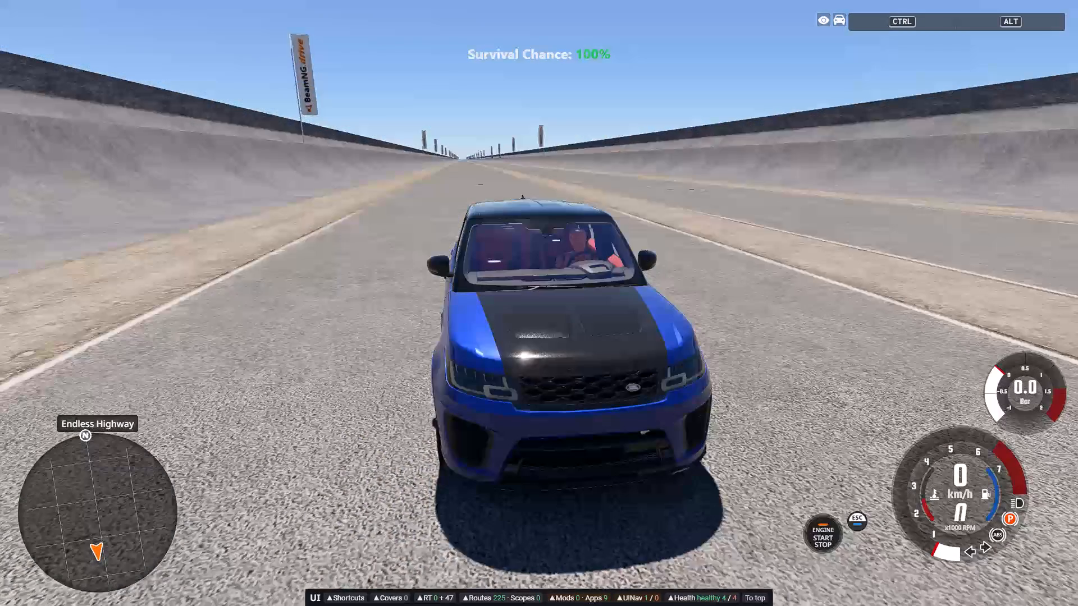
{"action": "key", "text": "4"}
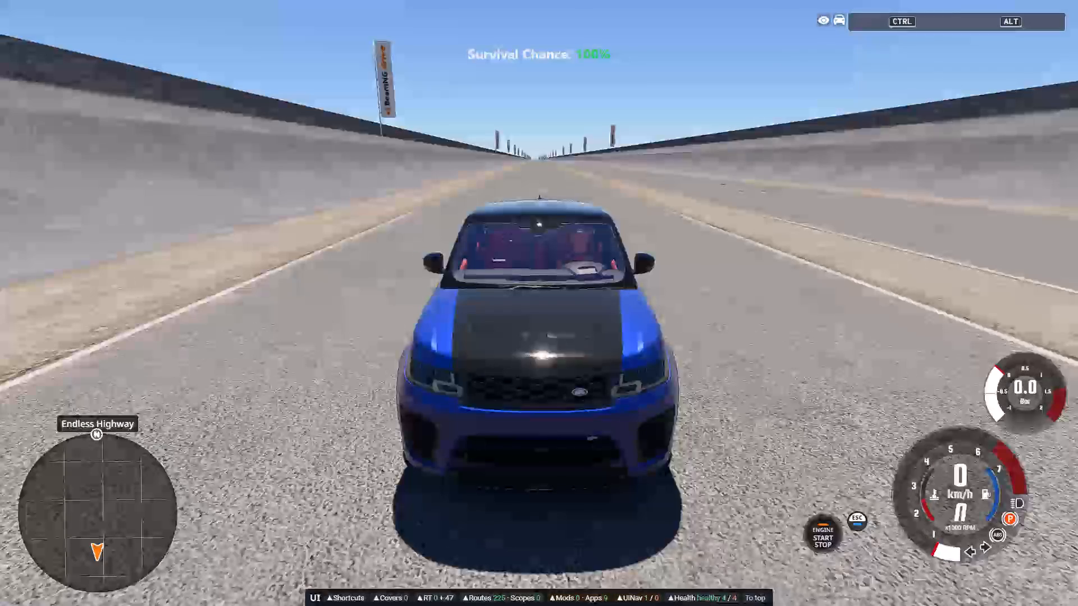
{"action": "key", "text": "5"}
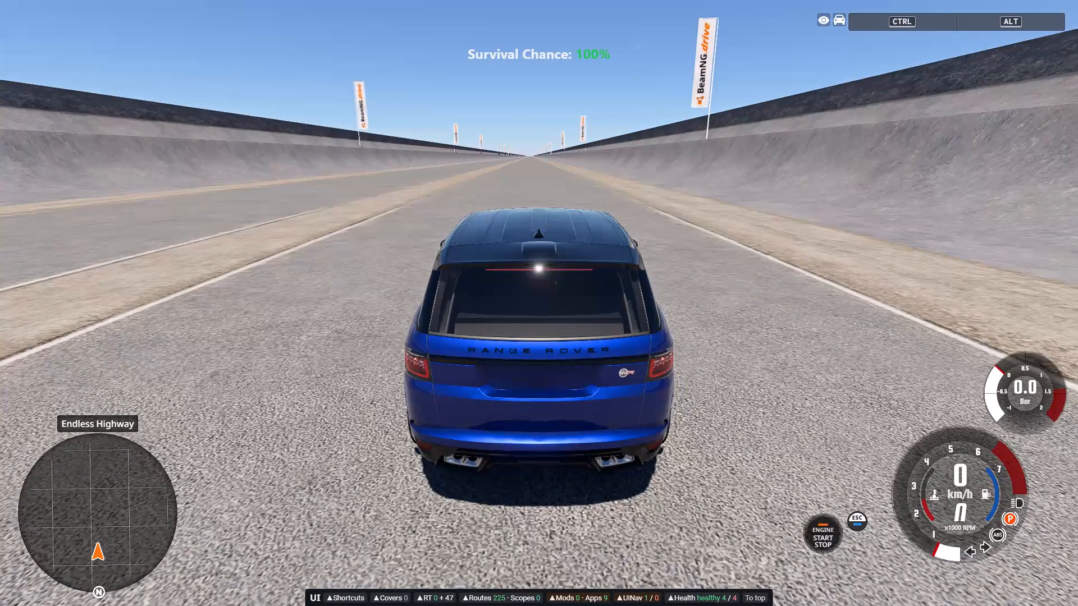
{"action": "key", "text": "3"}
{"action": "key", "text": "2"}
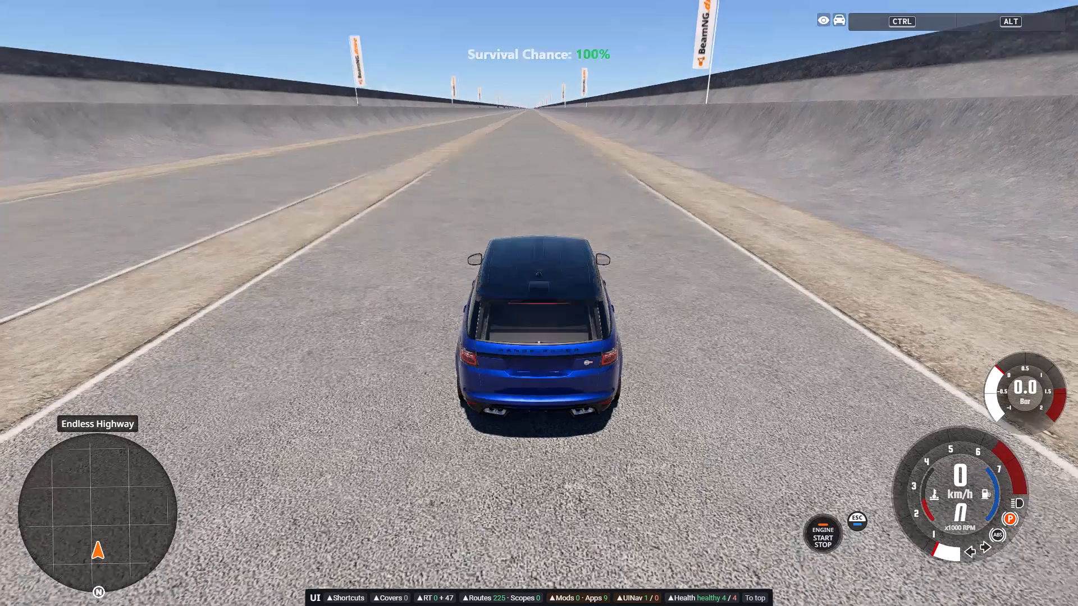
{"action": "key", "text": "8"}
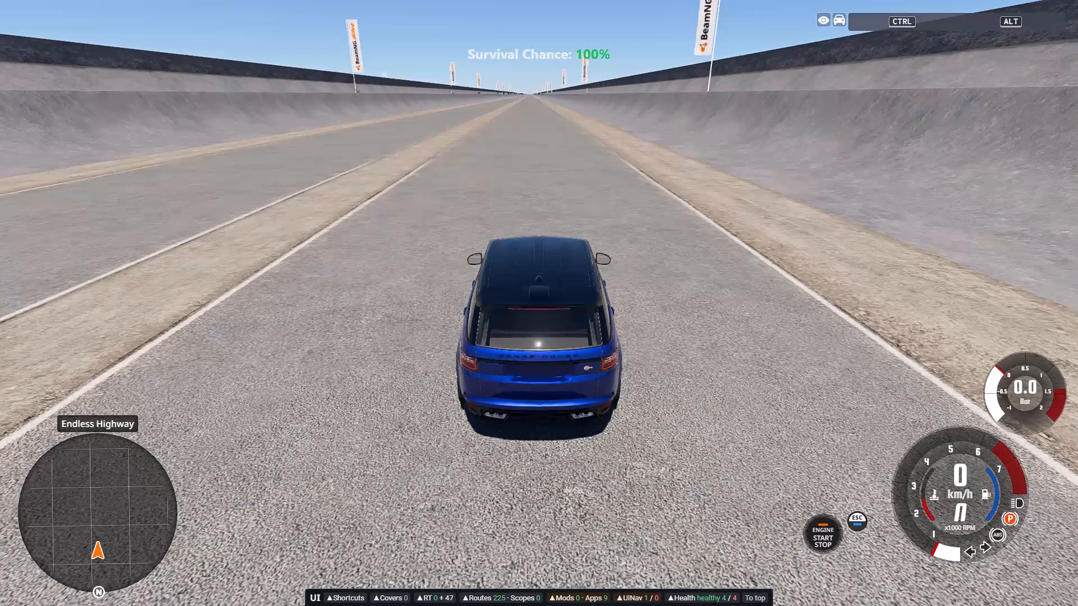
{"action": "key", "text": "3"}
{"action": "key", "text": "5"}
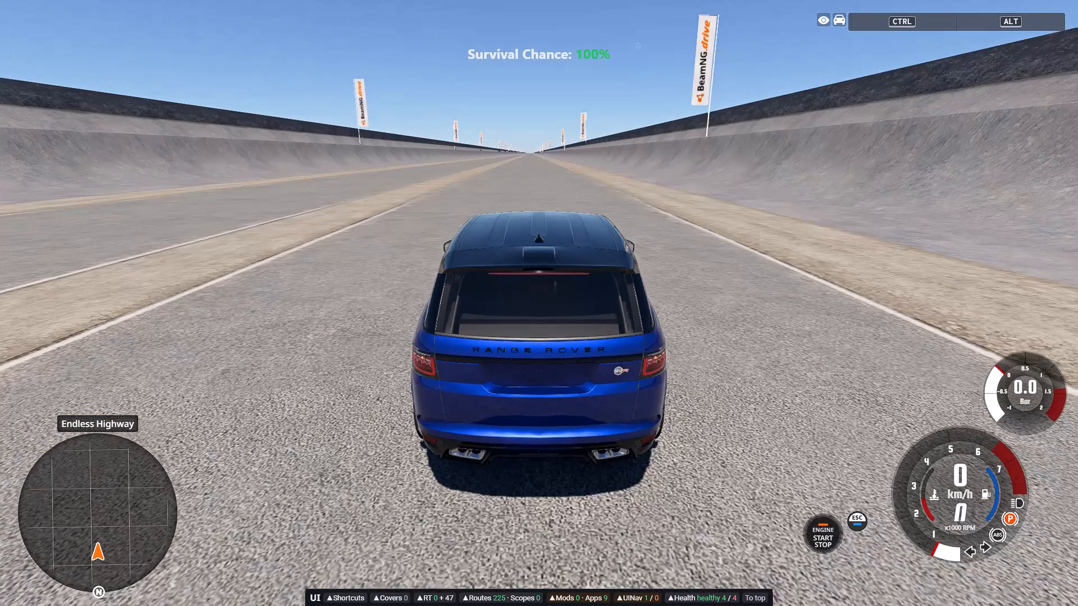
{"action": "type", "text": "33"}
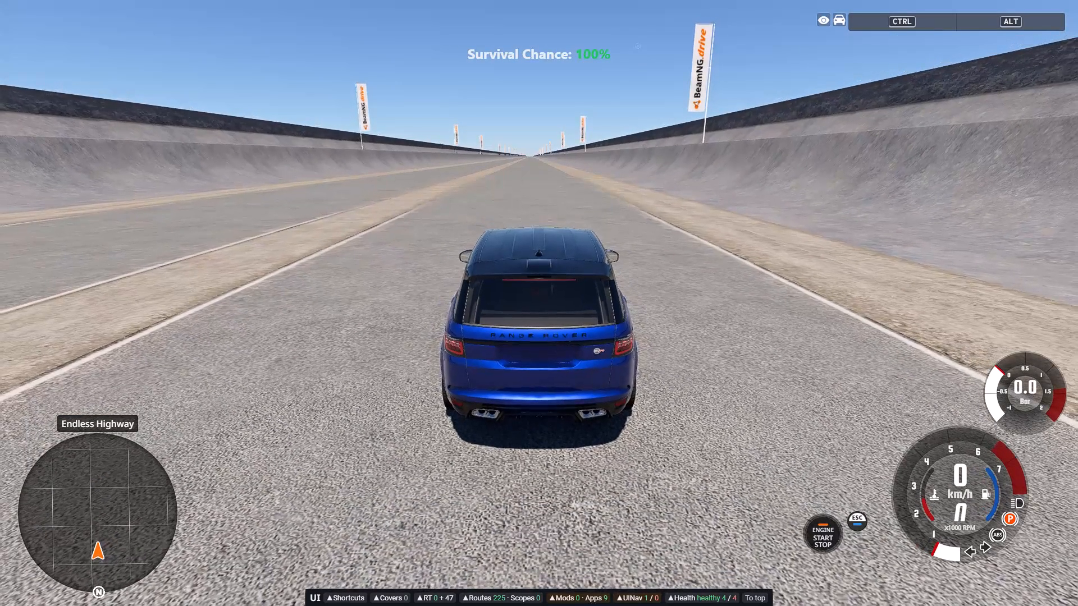
Reverse the Range Rover with full left steering to swing it sideways across the lane.
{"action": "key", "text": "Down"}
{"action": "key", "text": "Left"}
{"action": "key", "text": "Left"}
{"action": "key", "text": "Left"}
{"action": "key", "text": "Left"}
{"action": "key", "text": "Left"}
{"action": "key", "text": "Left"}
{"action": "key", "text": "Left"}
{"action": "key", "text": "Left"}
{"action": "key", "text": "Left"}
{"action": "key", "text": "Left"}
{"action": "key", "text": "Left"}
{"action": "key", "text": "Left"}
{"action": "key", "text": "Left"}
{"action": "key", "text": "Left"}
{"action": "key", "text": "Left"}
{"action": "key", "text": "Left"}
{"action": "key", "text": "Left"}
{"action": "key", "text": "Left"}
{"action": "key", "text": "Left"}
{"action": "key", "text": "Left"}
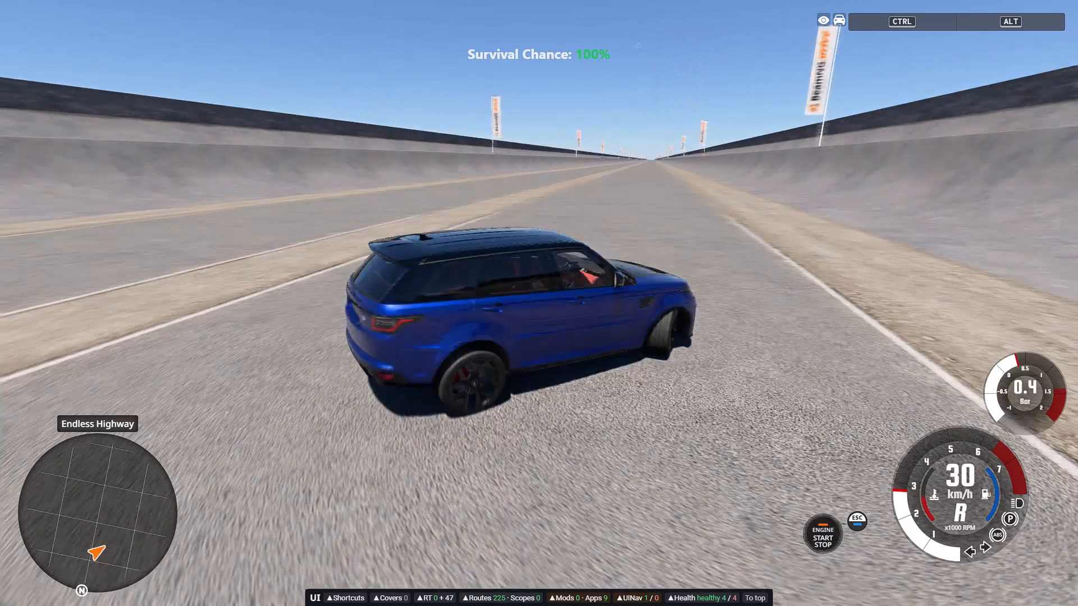
Drive the Range Rover forward with right steering to finish turning it around on the Endless Highway.
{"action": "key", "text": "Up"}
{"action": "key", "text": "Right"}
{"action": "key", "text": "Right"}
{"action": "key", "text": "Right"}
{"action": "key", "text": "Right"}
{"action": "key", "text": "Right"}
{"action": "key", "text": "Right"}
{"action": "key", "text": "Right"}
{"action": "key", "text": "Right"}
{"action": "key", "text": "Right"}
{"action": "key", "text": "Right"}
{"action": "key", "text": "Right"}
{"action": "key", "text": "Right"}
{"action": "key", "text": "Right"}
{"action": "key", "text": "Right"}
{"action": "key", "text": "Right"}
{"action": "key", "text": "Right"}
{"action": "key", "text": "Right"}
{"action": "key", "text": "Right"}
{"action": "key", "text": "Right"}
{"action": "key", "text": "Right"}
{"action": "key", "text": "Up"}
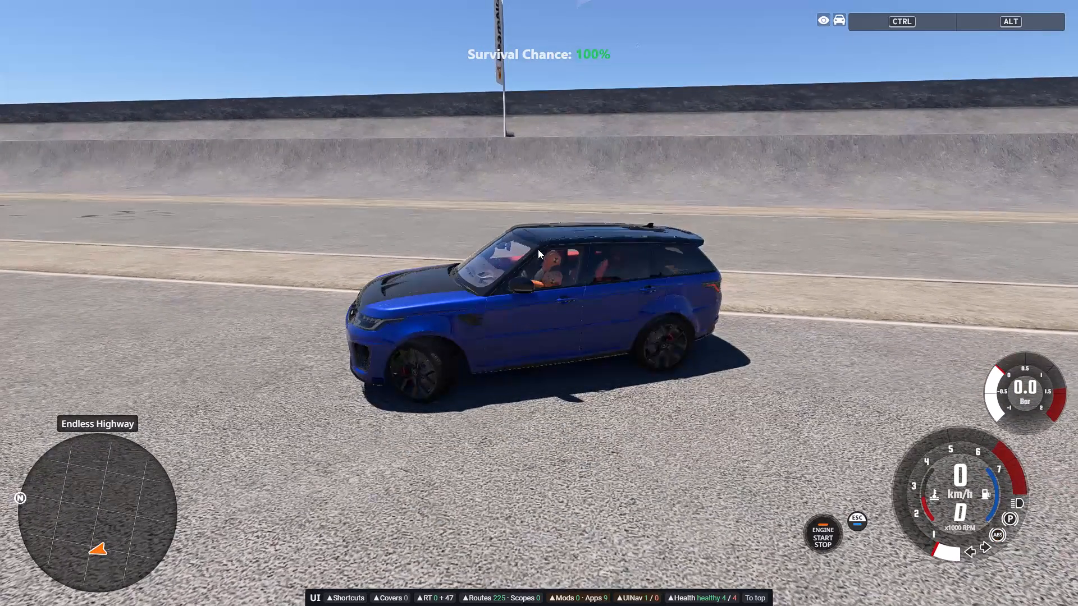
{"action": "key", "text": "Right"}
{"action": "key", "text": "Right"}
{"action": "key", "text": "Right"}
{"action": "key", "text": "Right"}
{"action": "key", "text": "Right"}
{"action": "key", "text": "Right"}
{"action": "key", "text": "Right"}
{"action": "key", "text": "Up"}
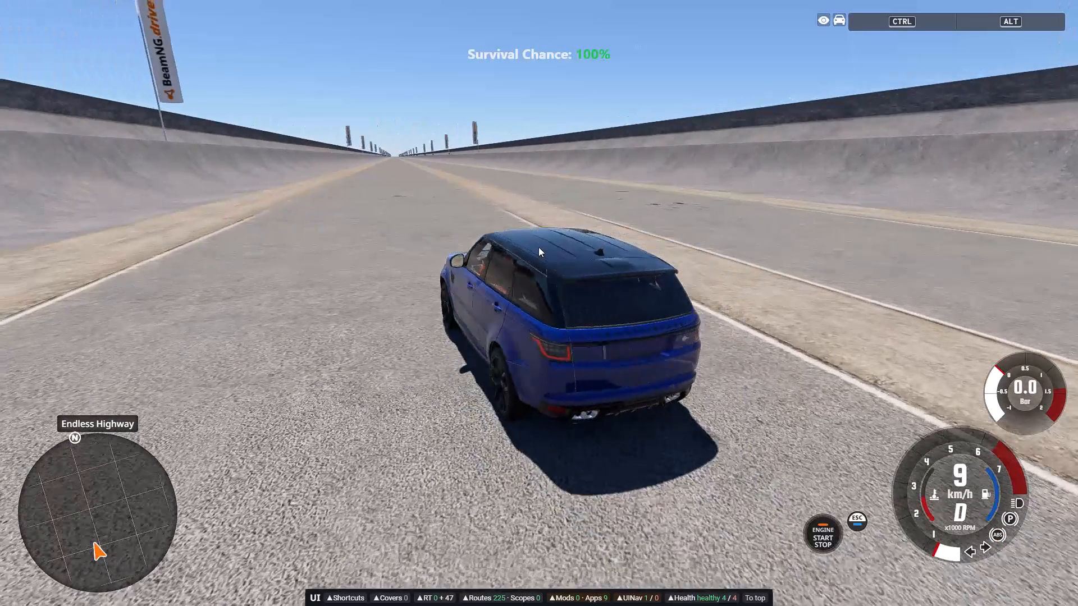
Drive the Range Rover slowly forward with small steering corrections to line it up along the lane.
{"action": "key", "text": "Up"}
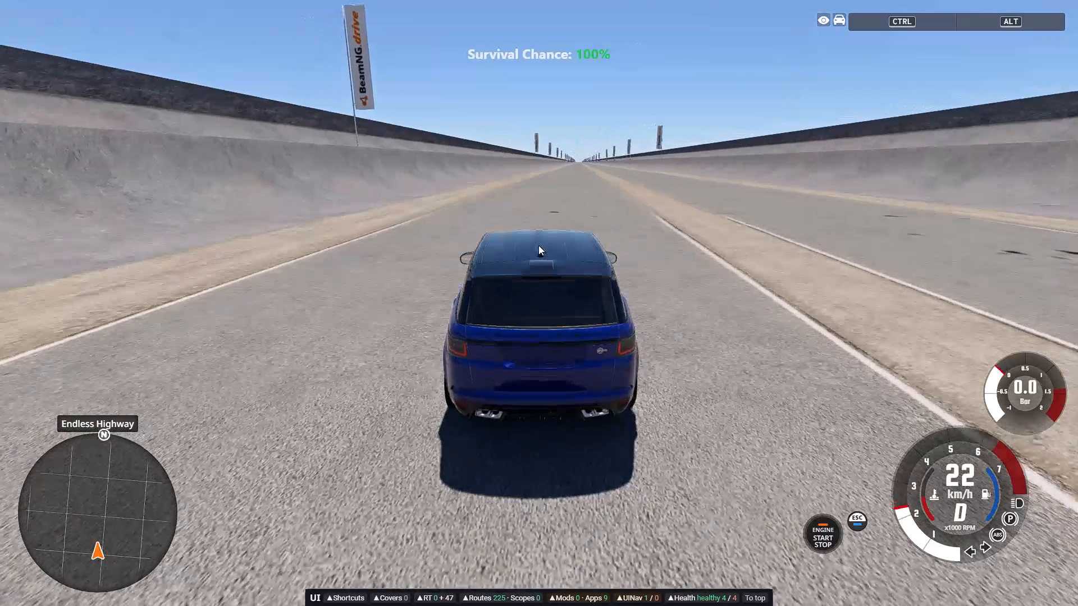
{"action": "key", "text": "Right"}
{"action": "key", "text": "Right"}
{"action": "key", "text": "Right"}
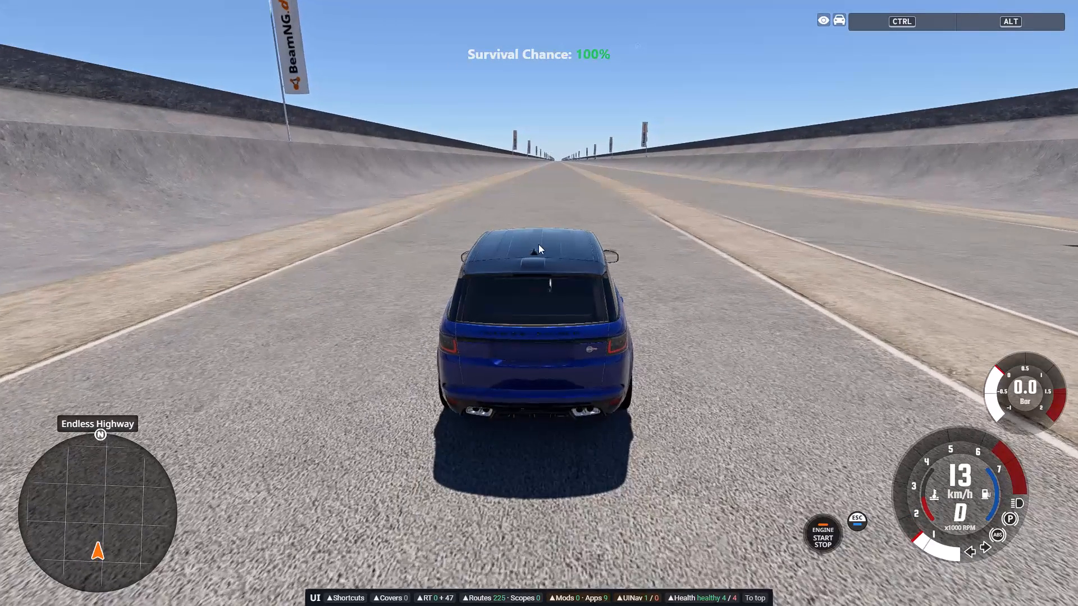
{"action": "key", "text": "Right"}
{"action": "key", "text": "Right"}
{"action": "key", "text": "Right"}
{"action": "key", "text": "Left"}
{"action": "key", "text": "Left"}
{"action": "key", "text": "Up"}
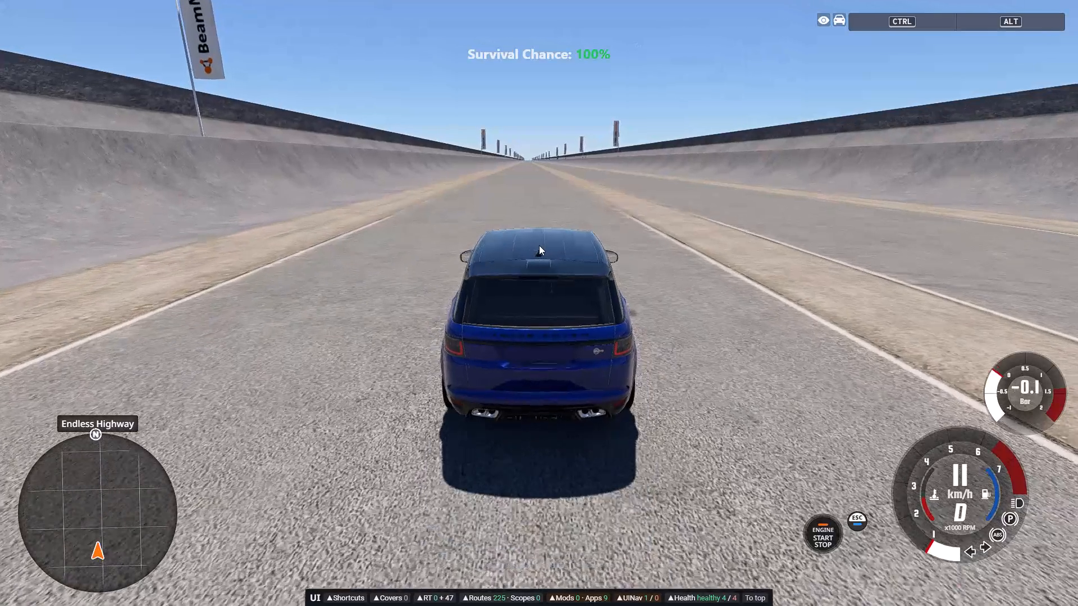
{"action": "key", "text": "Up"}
{"action": "key", "text": "Left"}
{"action": "key", "text": "Left"}
{"action": "key", "text": "Up"}
{"action": "key", "text": "Right"}
{"action": "key", "text": "Right"}
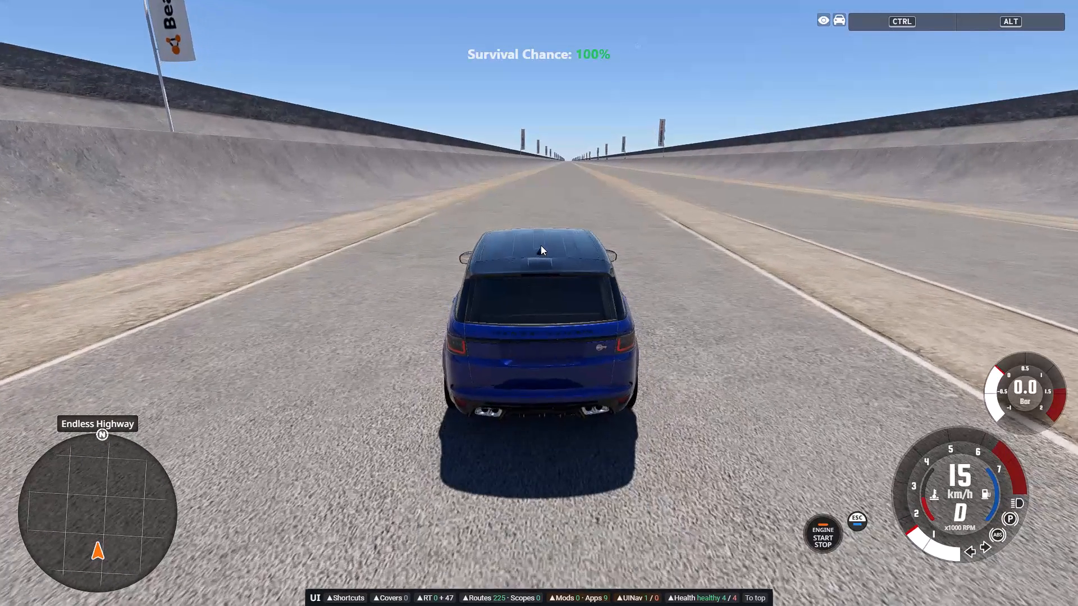
Accelerate the Range Rover with right steering to swing it around across the dirt median toward the opposite direction.
{"action": "key", "text": "Right"}
{"action": "key", "text": "Right"}
{"action": "key", "text": "Right"}
{"action": "key", "text": "Right"}
{"action": "key", "text": "Right"}
{"action": "key", "text": "Right"}
{"action": "key", "text": "Right"}
{"action": "key", "text": "Right"}
{"action": "key", "text": "Right"}
{"action": "key", "text": "Right"}
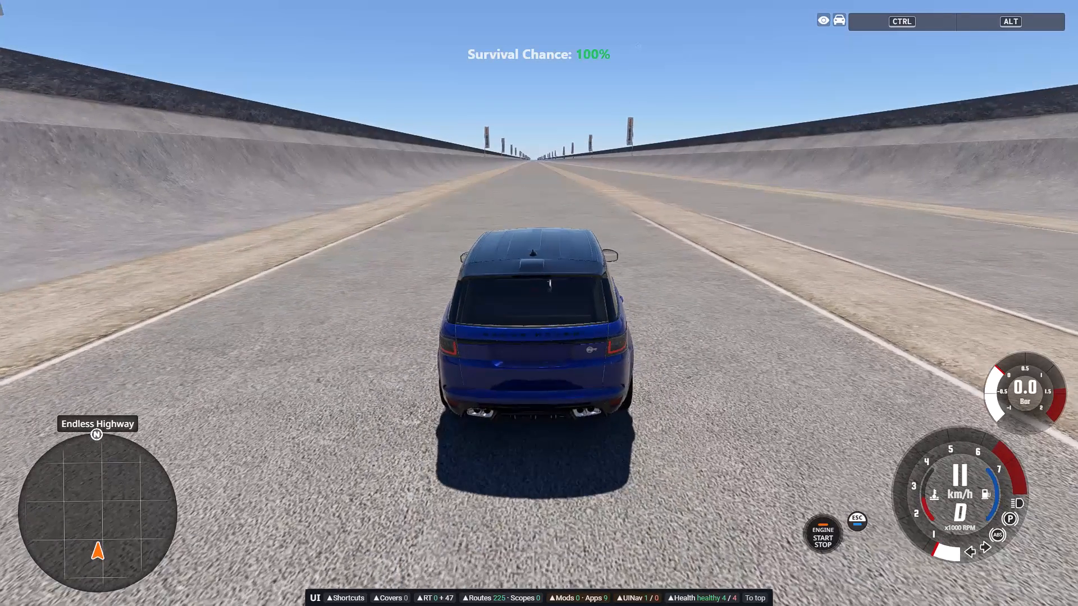
{"action": "key", "text": "Up"}
{"action": "key", "text": "Up"}
{"action": "key", "text": "Up"}
{"action": "key", "text": "Up"}
{"action": "key", "text": "Up"}
{"action": "key", "text": "Up"}
{"action": "key", "text": "Up"}
{"action": "key", "text": "Up"}
{"action": "key", "text": "Up"}
{"action": "key", "text": "Up"}
{"action": "key", "text": "Up"}
{"action": "key", "text": "Up"}
{"action": "key", "text": "Up"}
{"action": "key", "text": "Up"}
{"action": "key", "text": "Up"}
{"action": "key", "text": "Up"}
{"action": "key", "text": "Up"}
{"action": "key", "text": "Up"}
{"action": "key", "text": "Up"}
{"action": "key", "text": "Up"}
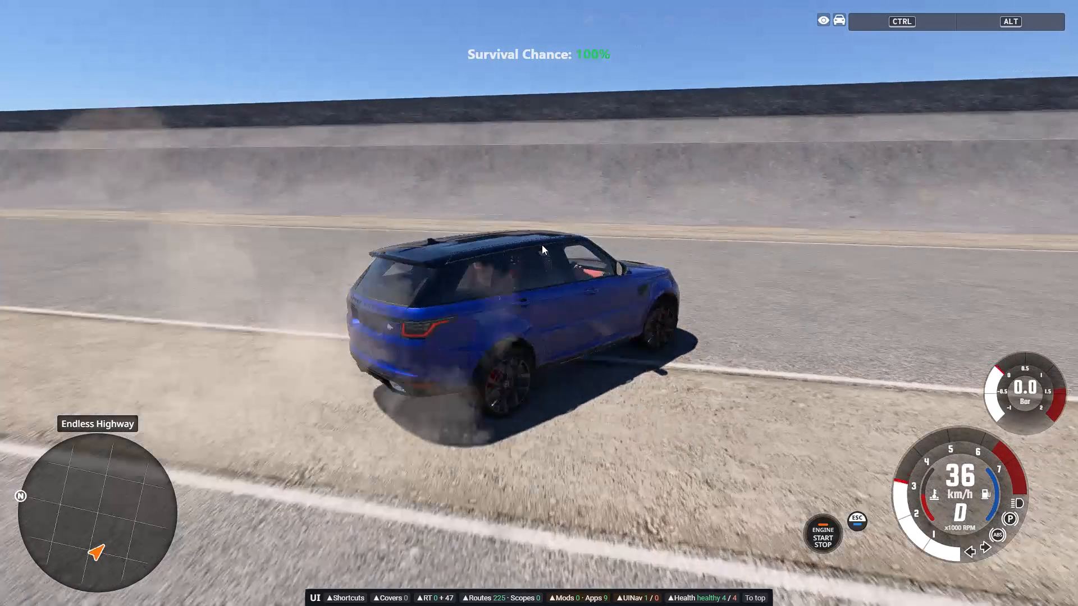
Drive the Range Rover slowly forward with left and right steering corrections to straighten it in the lane beside the barrier.
{"action": "key", "text": "Left"}
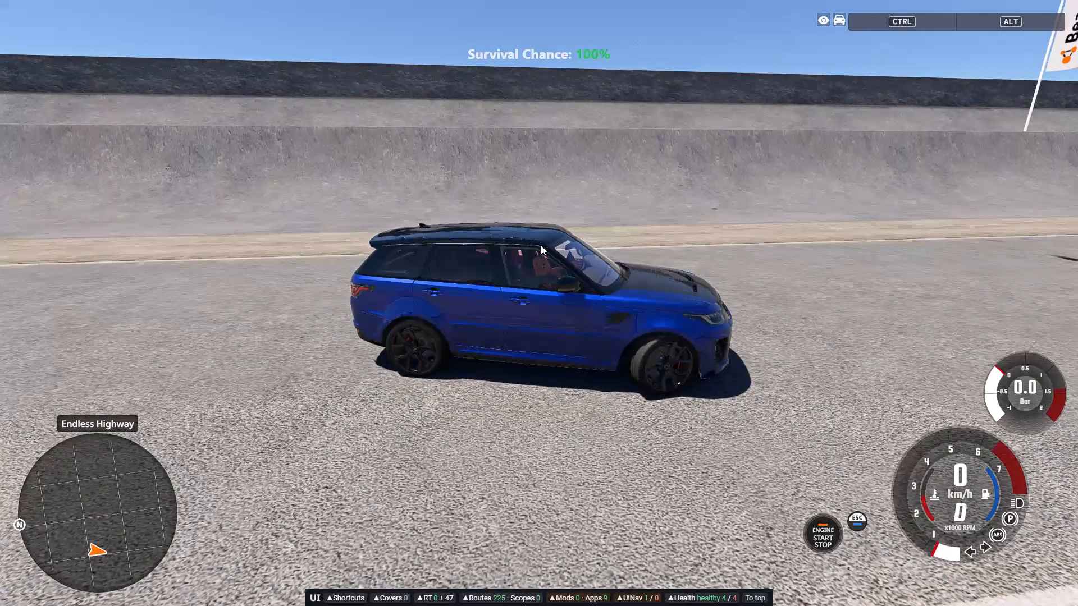
{"action": "key", "text": "Up"}
{"action": "key", "text": "Left"}
{"action": "key", "text": "Left"}
{"action": "key", "text": "Left"}
{"action": "key", "text": "Left"}
{"action": "key", "text": "Left"}
{"action": "key", "text": "Left"}
{"action": "key", "text": "Left"}
{"action": "key", "text": "Left"}
{"action": "key", "text": "Left"}
{"action": "key", "text": "Left"}
{"action": "key", "text": "Left"}
{"action": "key", "text": "Left"}
{"action": "key", "text": "Left"}
{"action": "key", "text": "Left"}
{"action": "key", "text": "Left"}
{"action": "key", "text": "Left"}
{"action": "key", "text": "Left"}
{"action": "key", "text": "Left"}
{"action": "key", "text": "Up"}
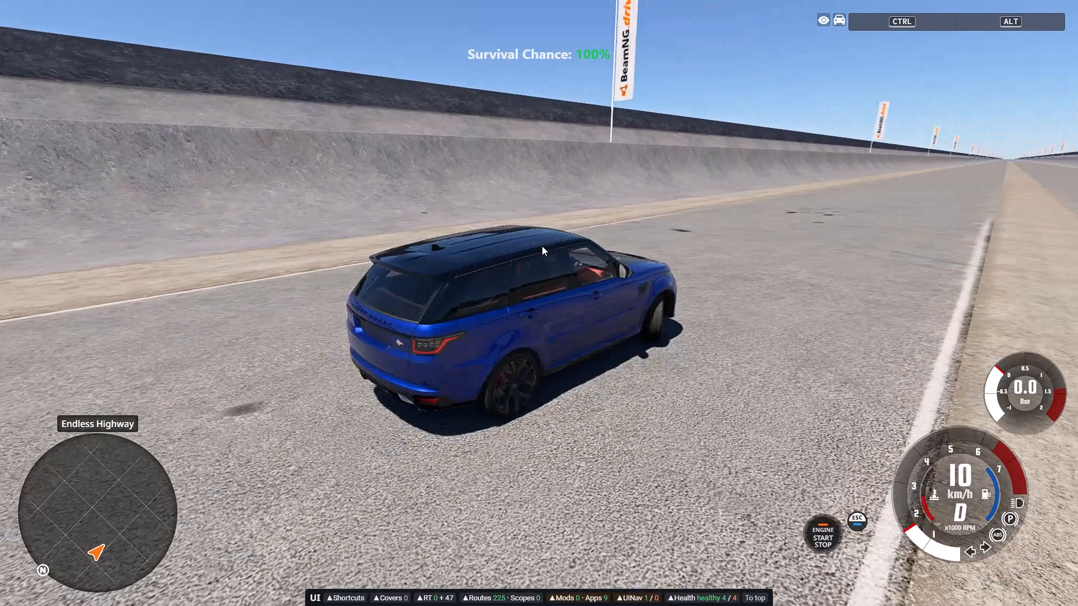
{"action": "key", "text": "Left"}
{"action": "key", "text": "Up"}
{"action": "key", "text": "Right"}
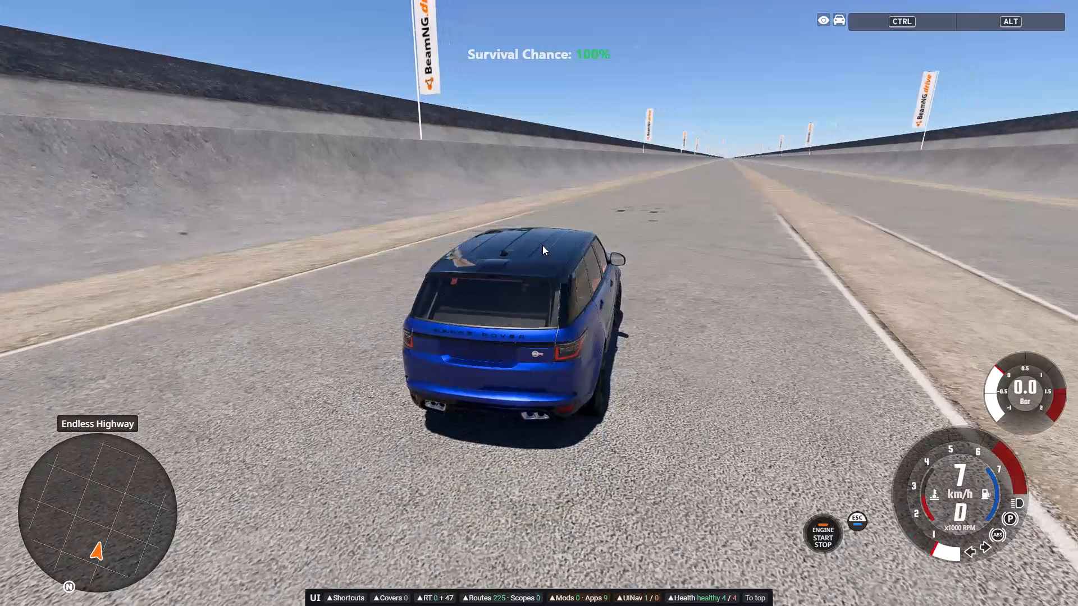
{"action": "key", "text": "Right"}
{"action": "key", "text": "Right"}
Drive the Range Rover forward with small steering corrections and brake it to a stop facing straight down the lane.
{"action": "key", "text": "5"}
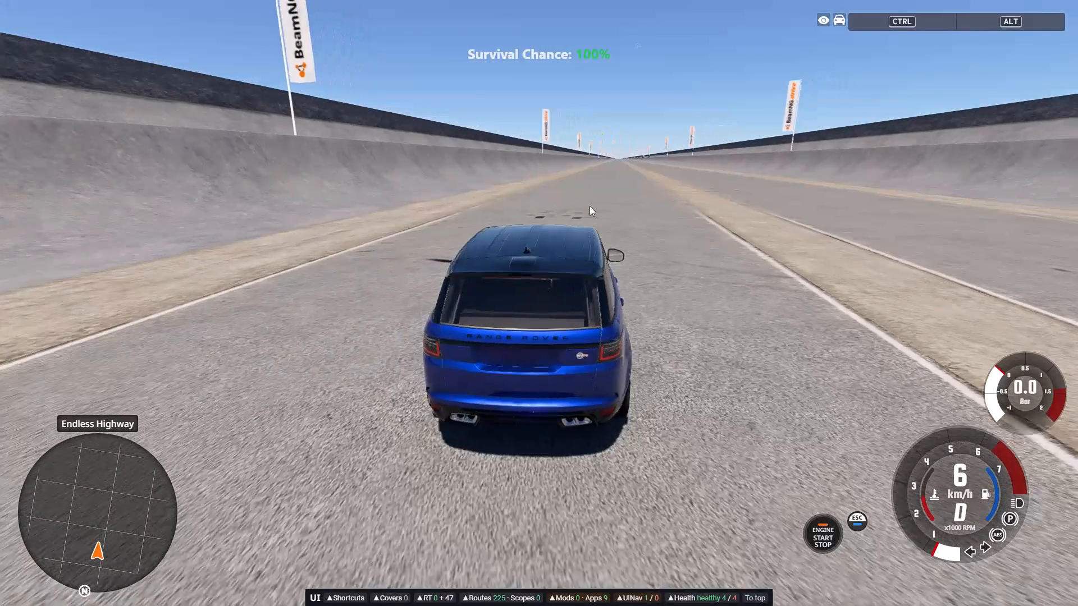
{"action": "key", "text": "Up"}
{"action": "key", "text": "Up"}
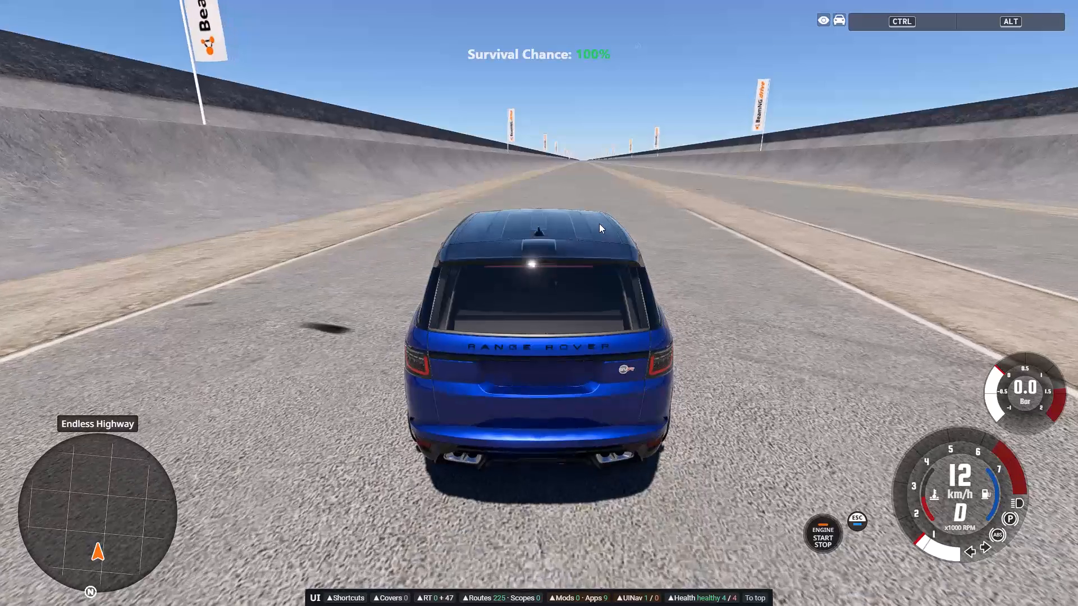
{"action": "key", "text": "Right"}
{"action": "key", "text": "Up"}
{"action": "key", "text": "Left"}
{"action": "key", "text": "Right"}
{"action": "key", "text": "Right"}
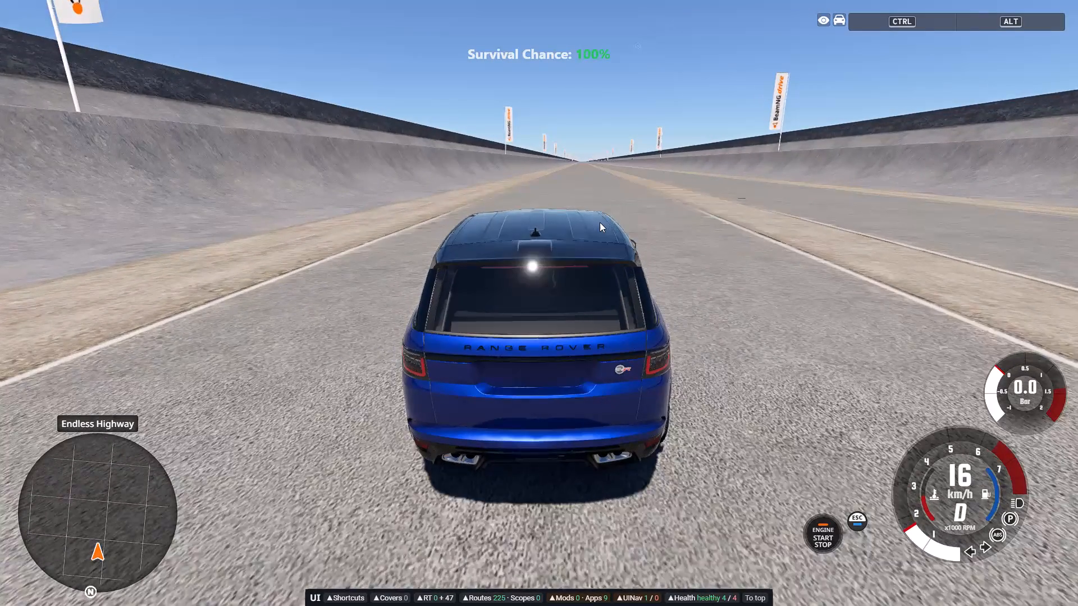
{"action": "key", "text": "Right"}
{"action": "key", "text": "Right"}
{"action": "key", "text": "Right"}
{"action": "key", "text": "Right"}
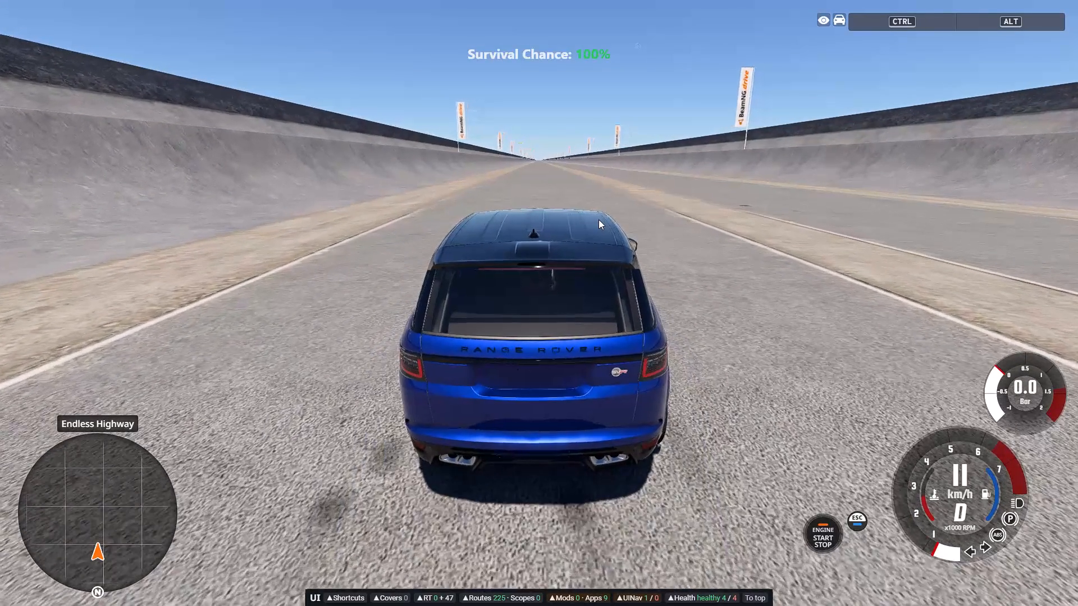
{"action": "key", "text": "Down"}
{"action": "key", "text": "Down"}
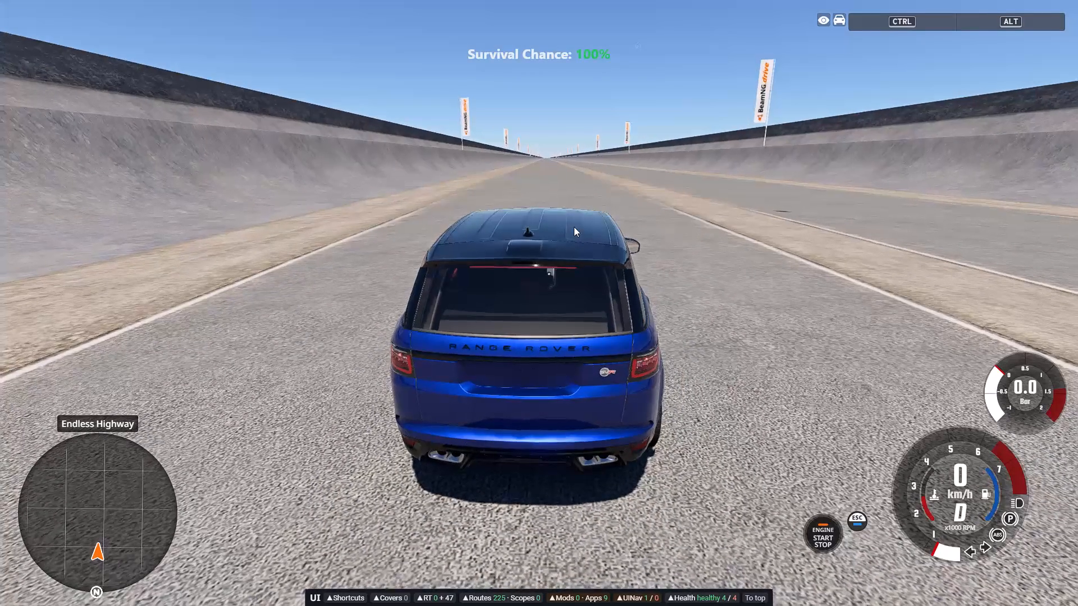
Open the vehicle selector and browse the Cars and Trucks in the All Vehicles list.
{"action": "key", "text": "ctrl+e"}
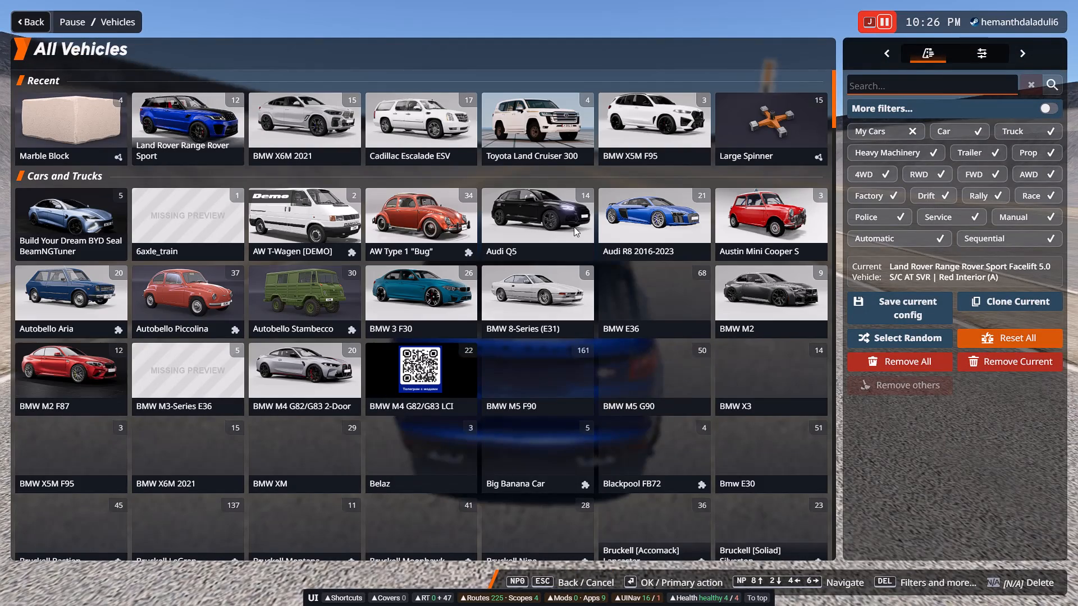
{"action": "scroll", "coordinate": [551, 306], "scroll_direction": "down", "scroll_amount": 1}
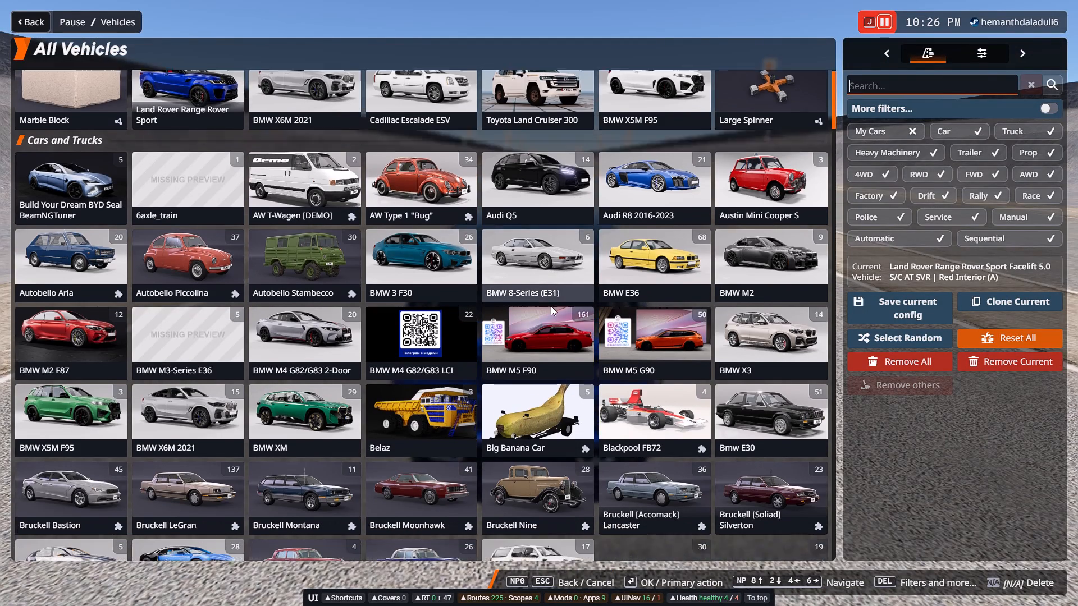
{"action": "scroll", "coordinate": [551, 306], "scroll_direction": "down", "scroll_amount": 3}
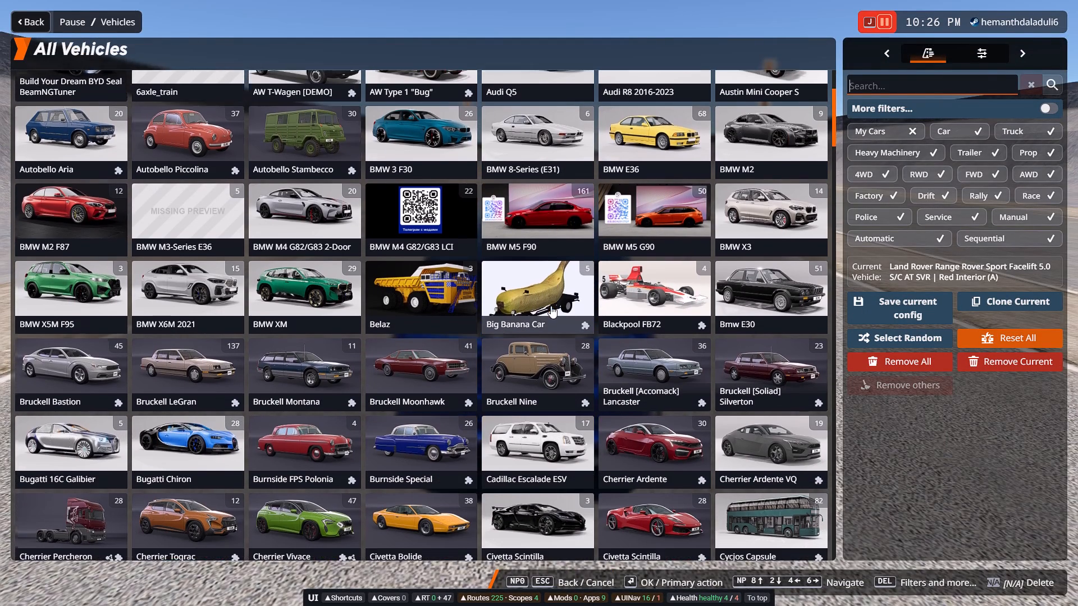
{"action": "scroll", "coordinate": [551, 306], "scroll_direction": "down", "scroll_amount": 1}
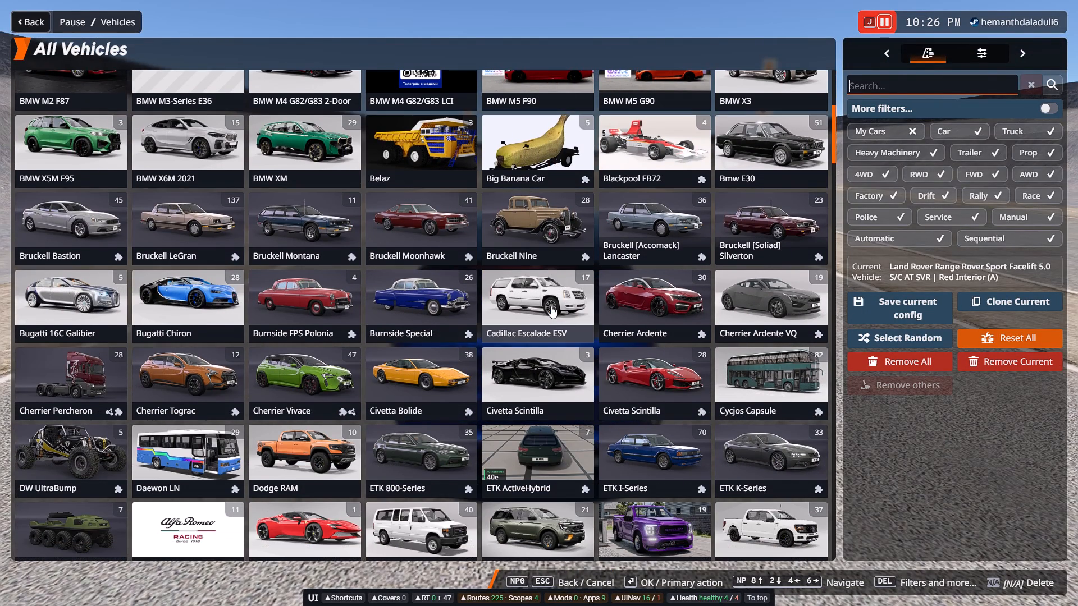
{"action": "scroll", "coordinate": [551, 306], "scroll_direction": "down", "scroll_amount": 2}
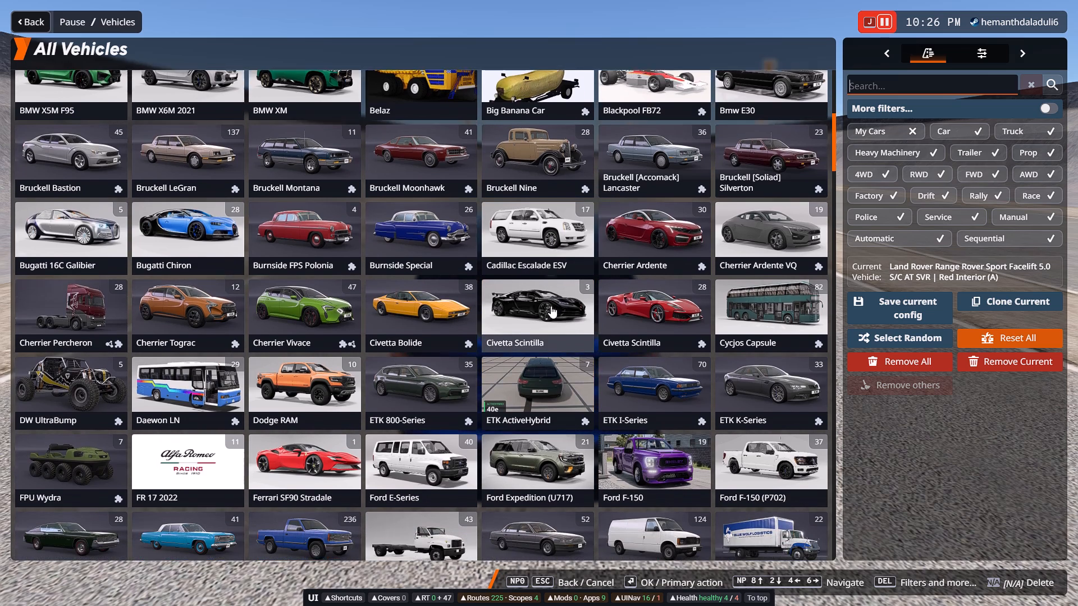
{"action": "scroll", "coordinate": [551, 306], "scroll_direction": "down", "scroll_amount": 2}
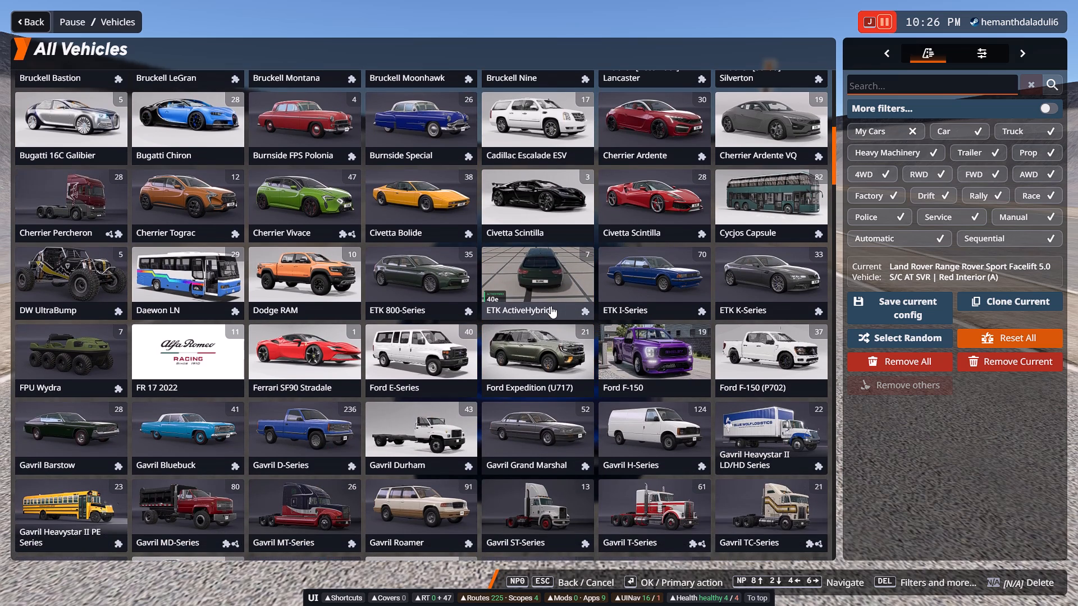
{"action": "scroll", "coordinate": [551, 306], "scroll_direction": "down", "scroll_amount": 2}
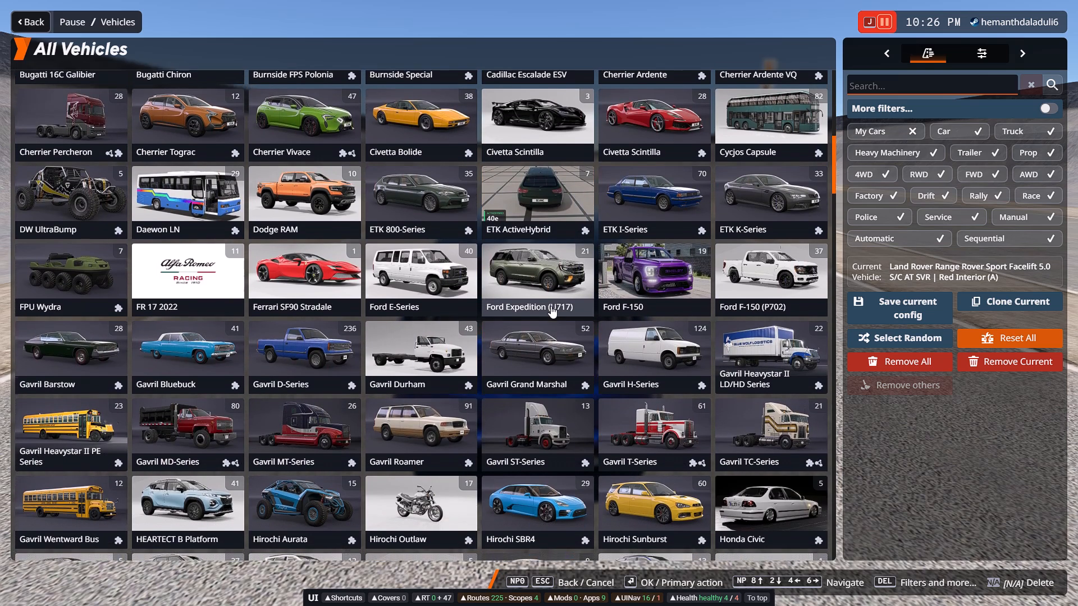
{"action": "scroll", "coordinate": [551, 306], "scroll_direction": "down", "scroll_amount": 3}
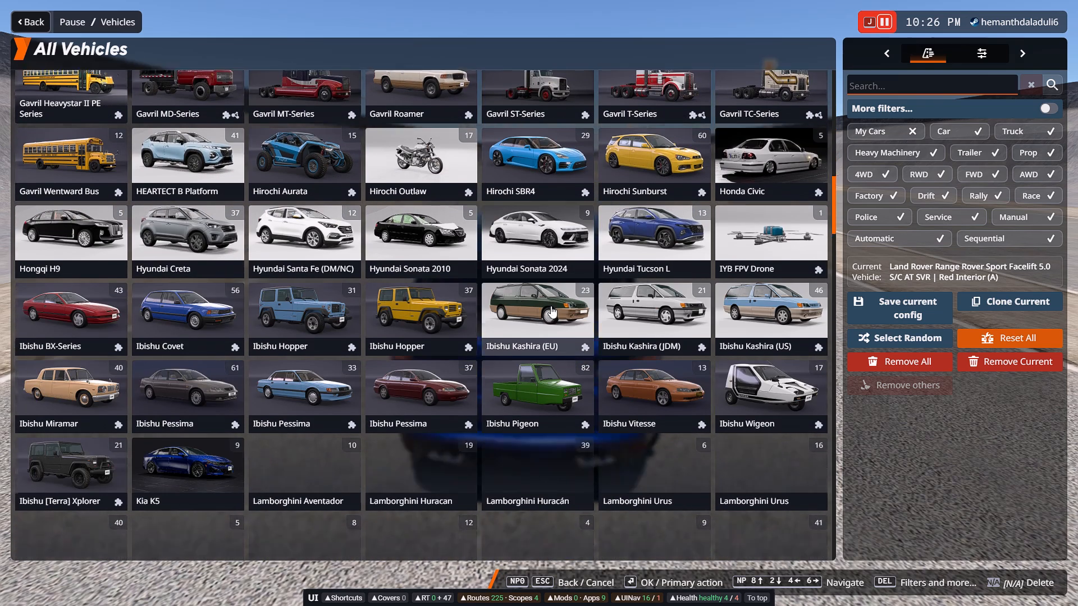
{"action": "scroll", "coordinate": [551, 306], "scroll_direction": "down", "scroll_amount": 2}
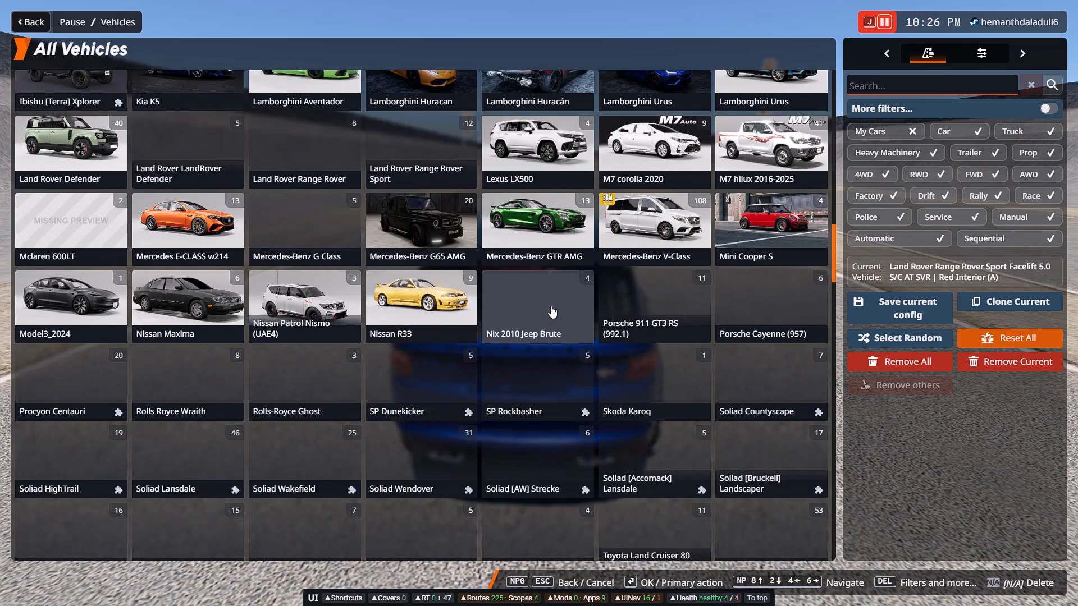
{"action": "scroll", "coordinate": [551, 306], "scroll_direction": "down", "scroll_amount": 1}
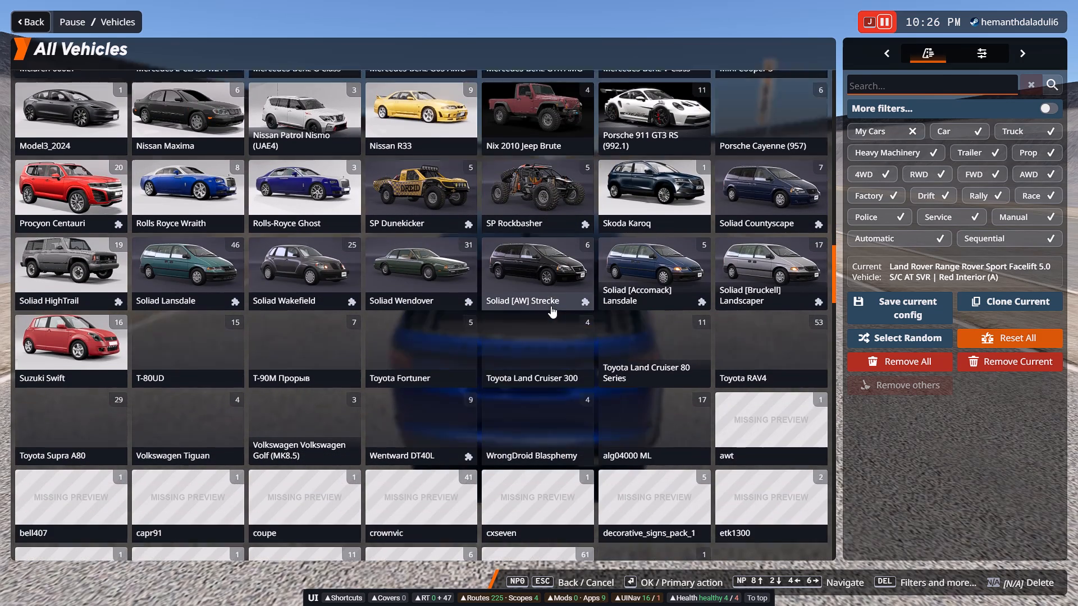